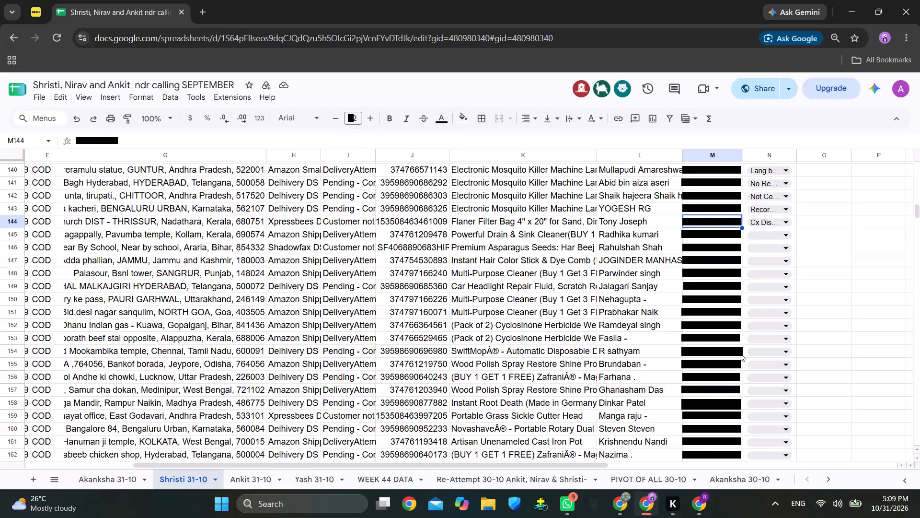
Set the remark for row 172 in the Shristi 31-10 sheet to Busy.
scroll(739, 352, down, 5)
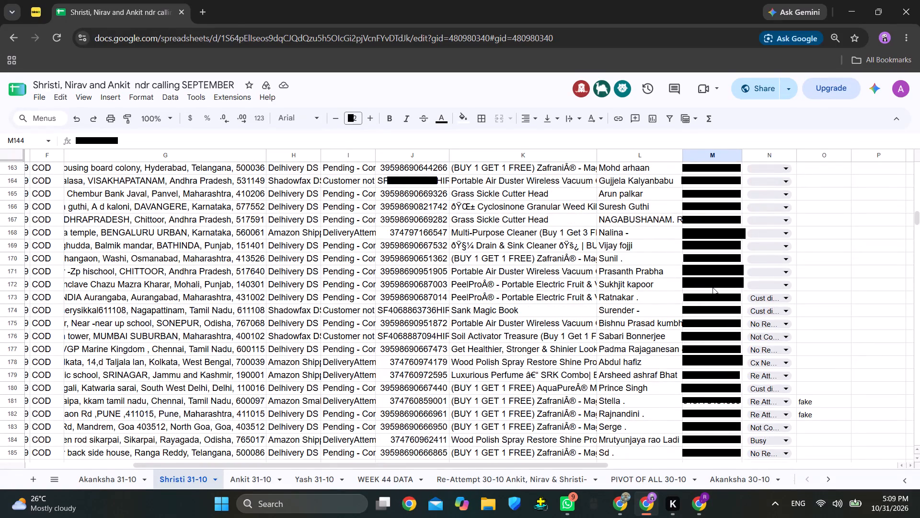
click(769, 285)
scroll(776, 343, down, 7)
click(759, 409)
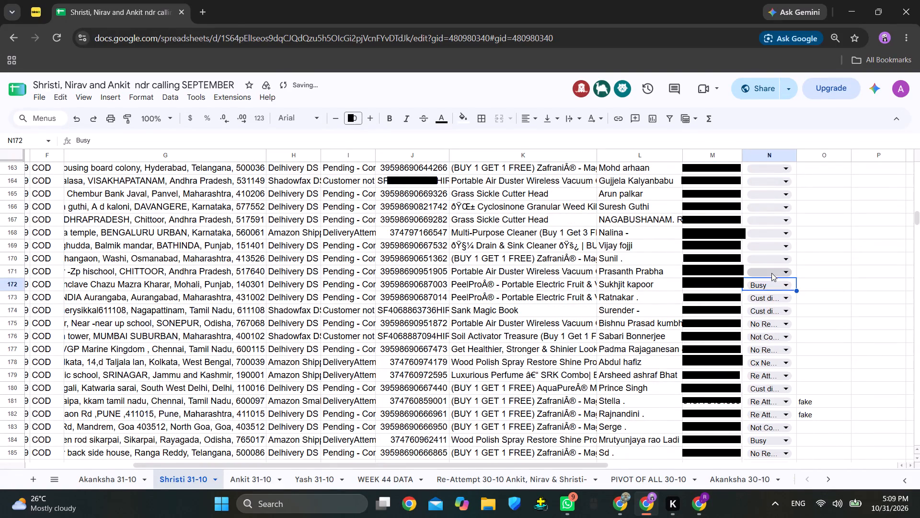
Set the remark for row 171 to Cx Need To Cancel.
click(771, 271)
scroll(779, 320, down, 2)
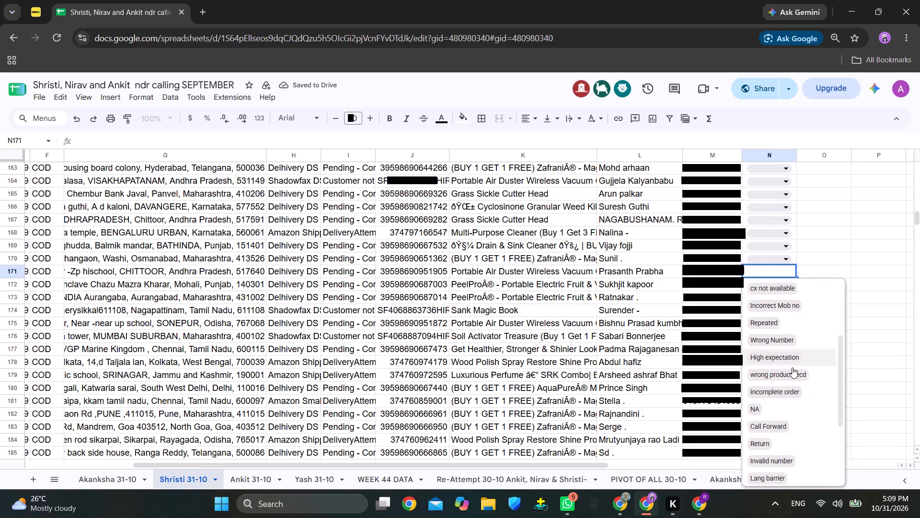
scroll(765, 355, down, 1)
scroll(765, 355, up, 3)
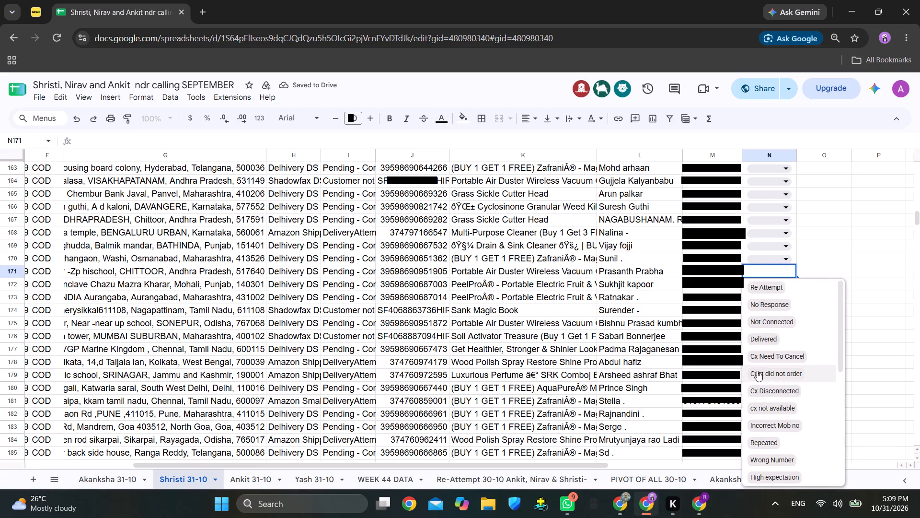
click(778, 355)
Examine how far the remarks are filled in on the Akanksha 31-10, Yash 31-10 and Shristi 31-10 sheets.
scroll(803, 318, up, 2)
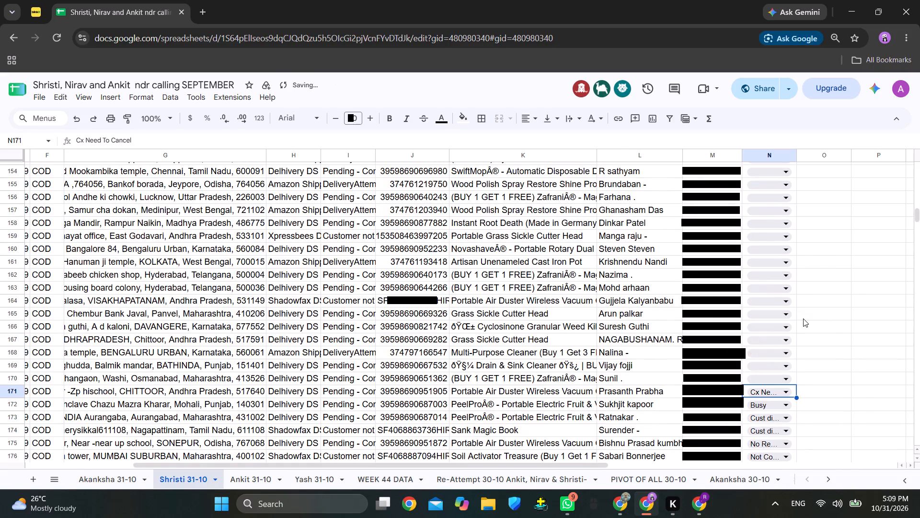
click(115, 483)
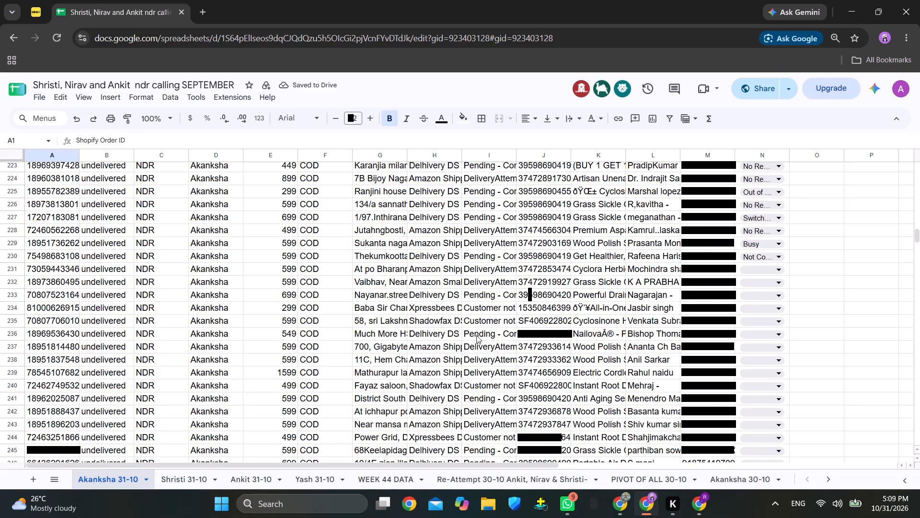
click(316, 477)
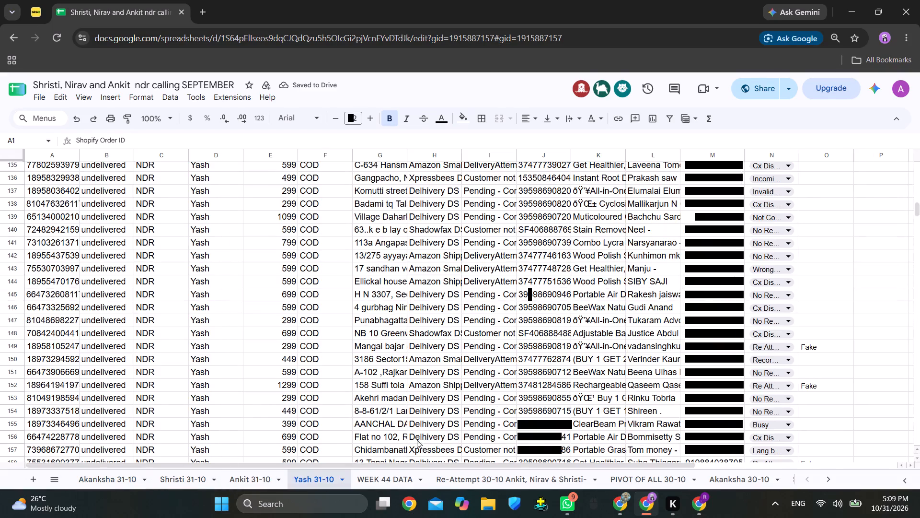
scroll(699, 354, down, 11)
scroll(708, 331, up, 1)
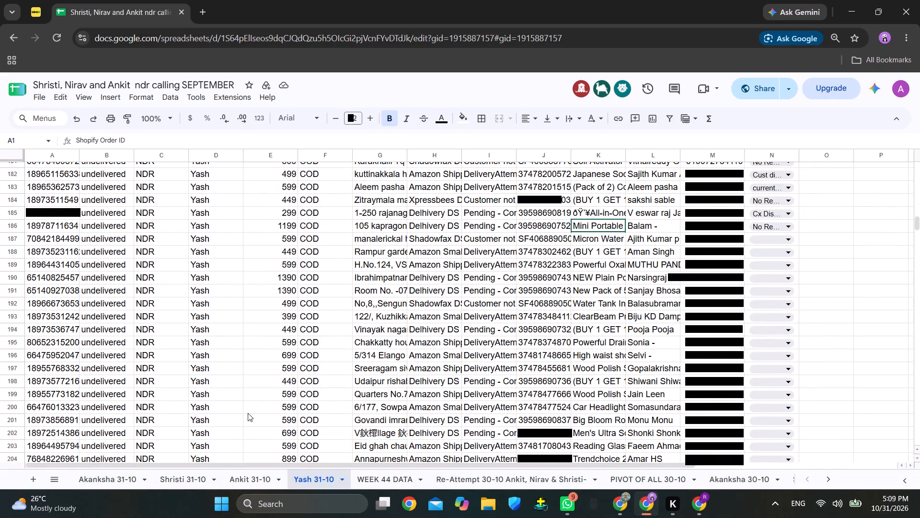
click(183, 485)
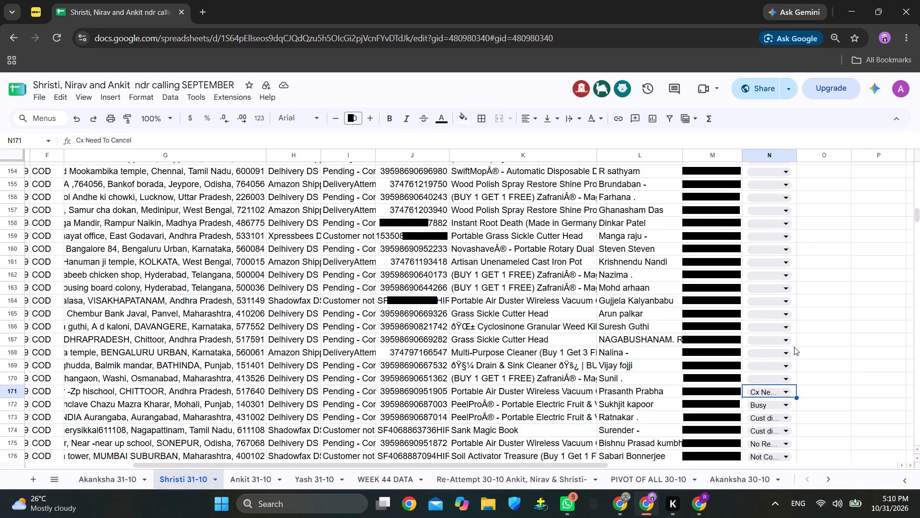
scroll(794, 347, up, 5)
scroll(794, 347, down, 3)
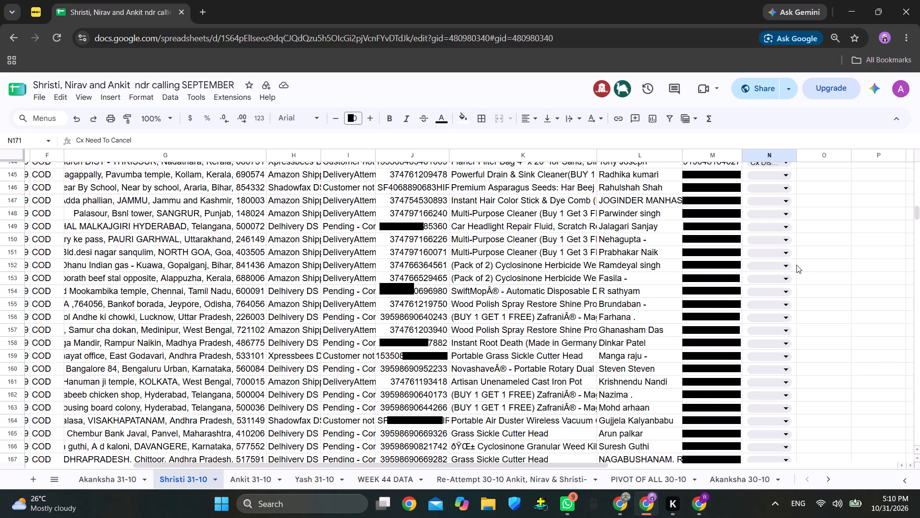
Create a pivot table from the Shristi 31-10 Remarks column at cell Q14 of the same sheet, copying the sheet name from its location.
scroll(797, 265, up, 20)
scroll(797, 265, up, 6)
scroll(801, 233, down, 1)
scroll(801, 233, up, 1)
scroll(801, 233, down, 1)
scroll(801, 233, up, 6)
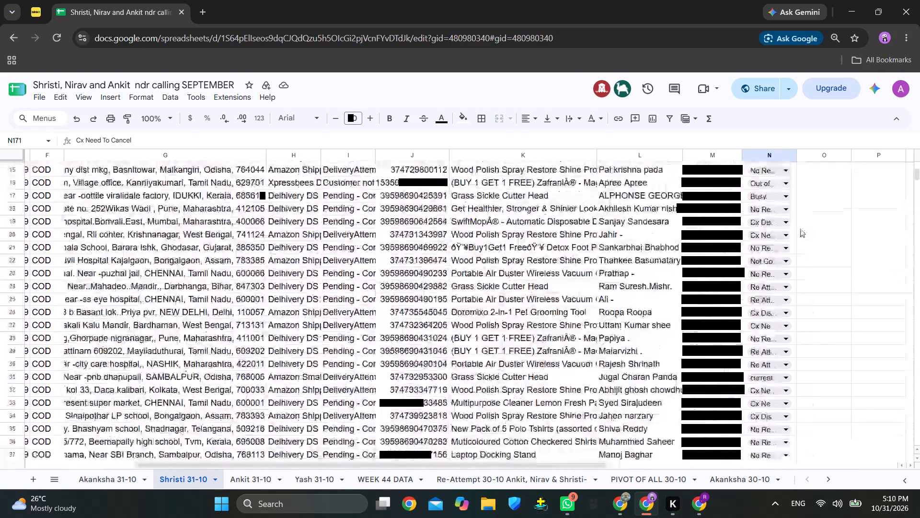
scroll(800, 229, up, 7)
scroll(858, 75, left, 2)
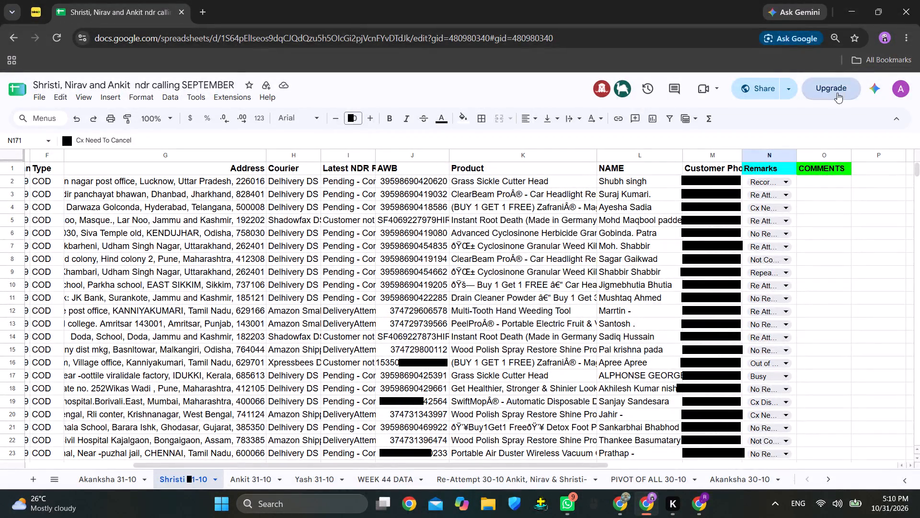
scroll(837, 93, left, 3)
scroll(803, 200, left, 3)
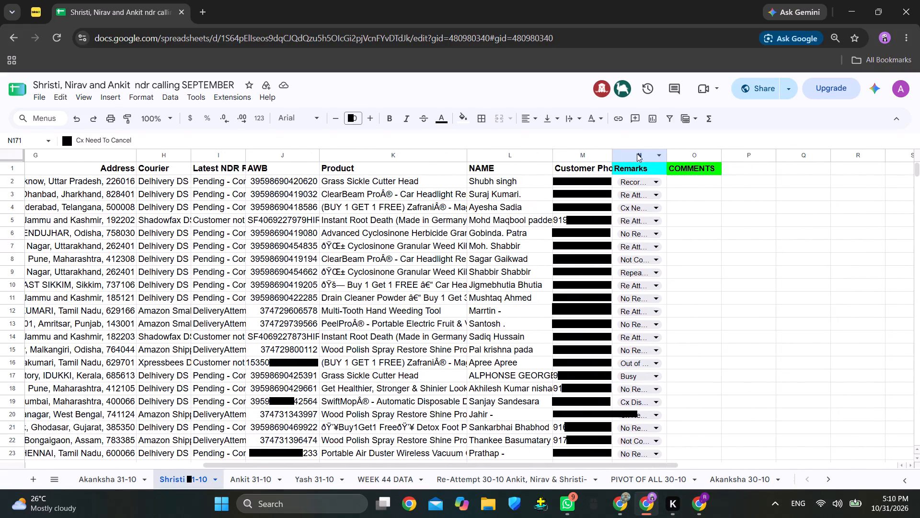
click(637, 153)
click(110, 95)
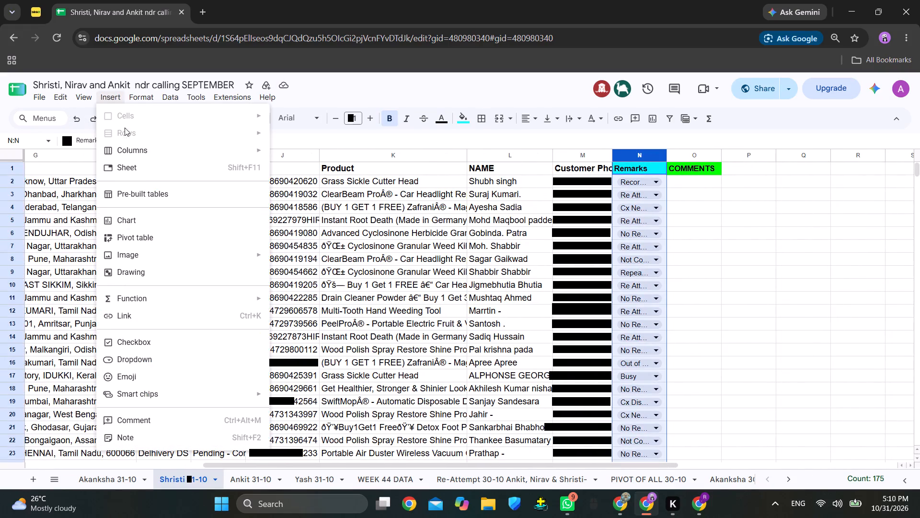
click(153, 247)
click(165, 242)
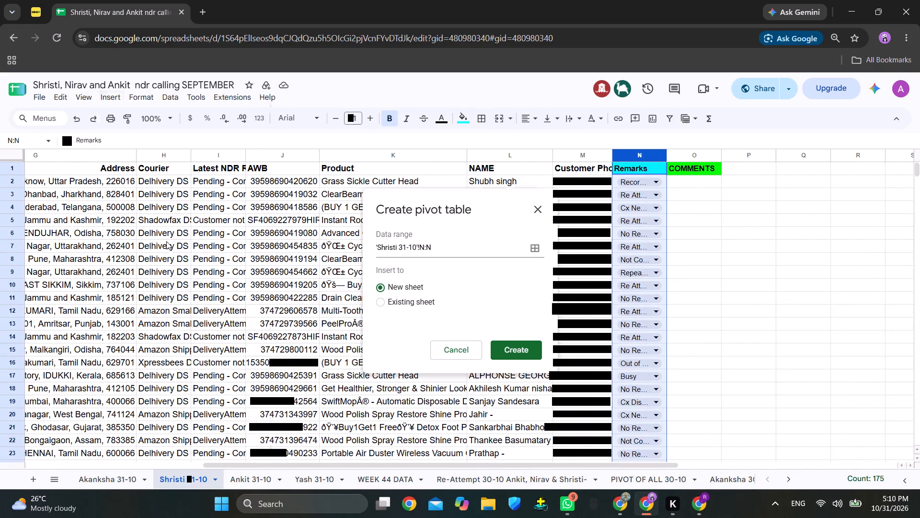
click(414, 301)
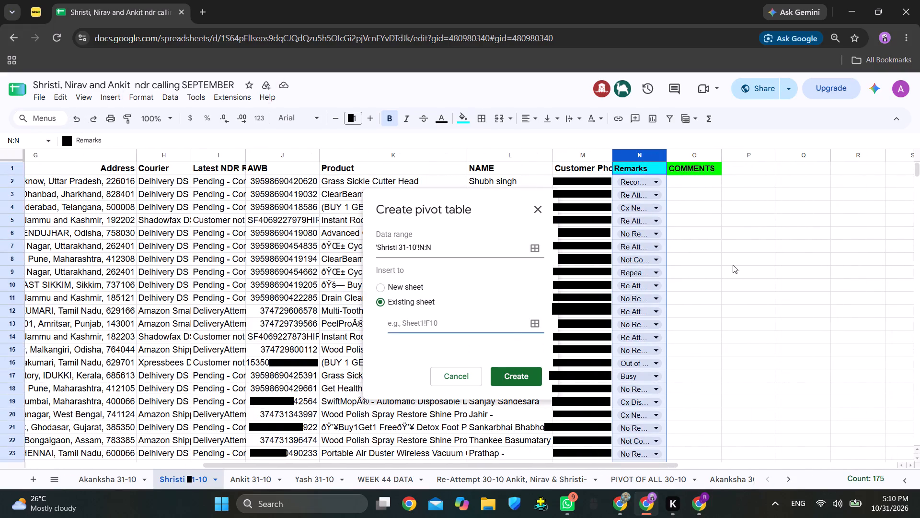
click(771, 334)
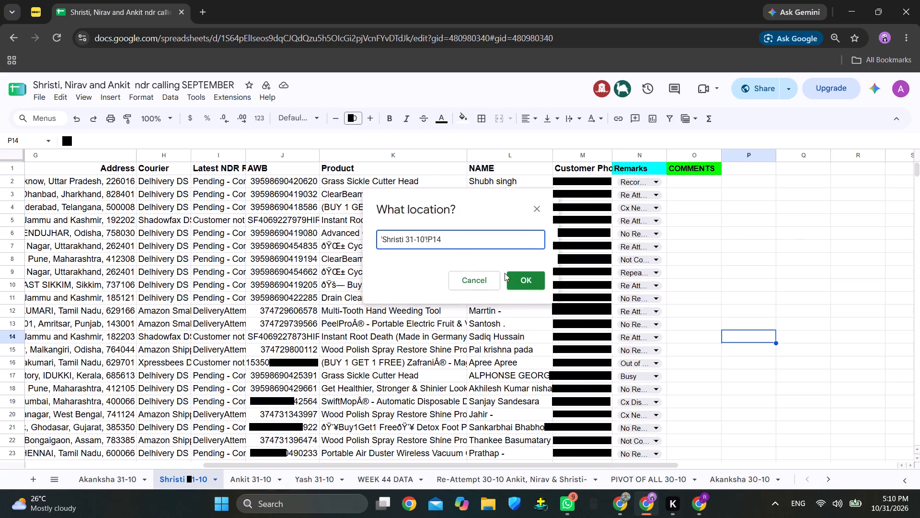
click(810, 339)
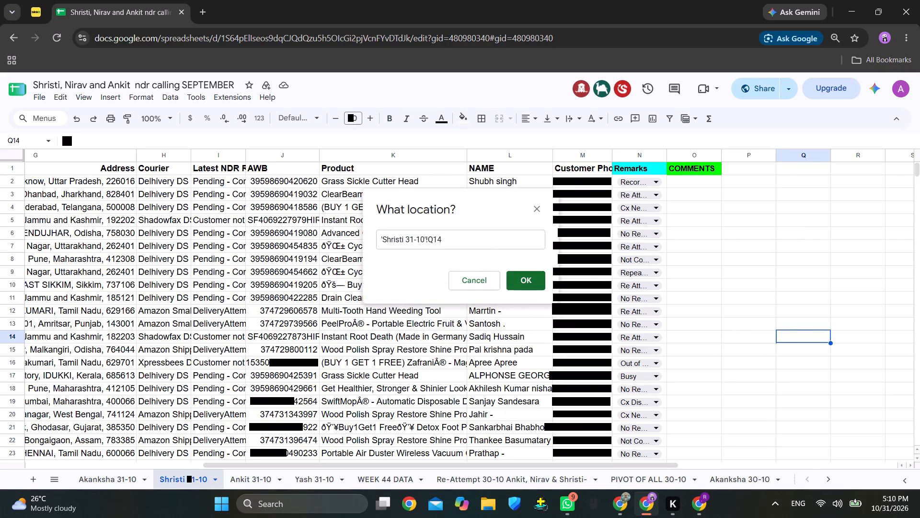
click(754, 331)
click(796, 339)
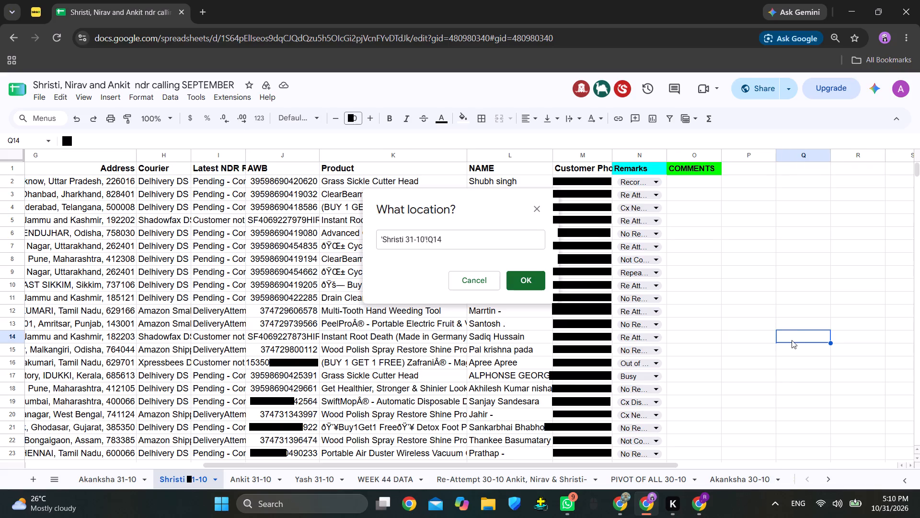
drag(423, 245, 383, 247)
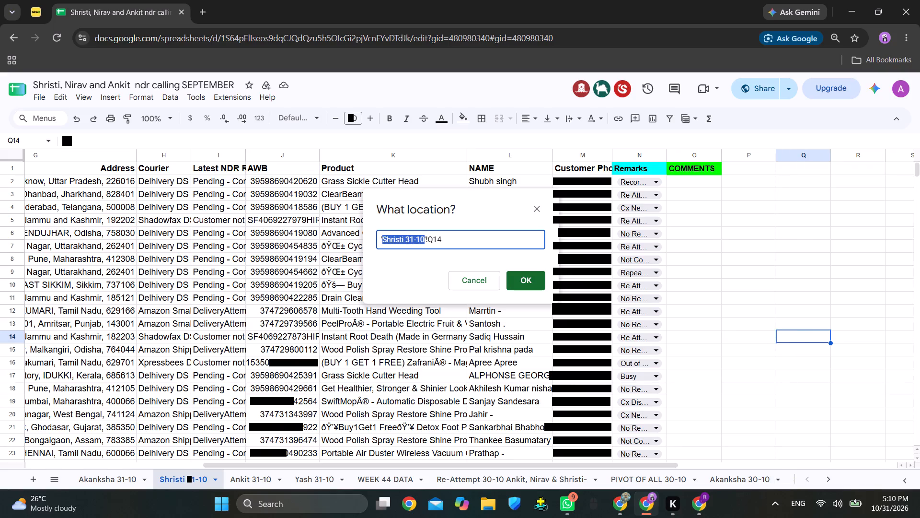
key(ctrl+c)
click(529, 278)
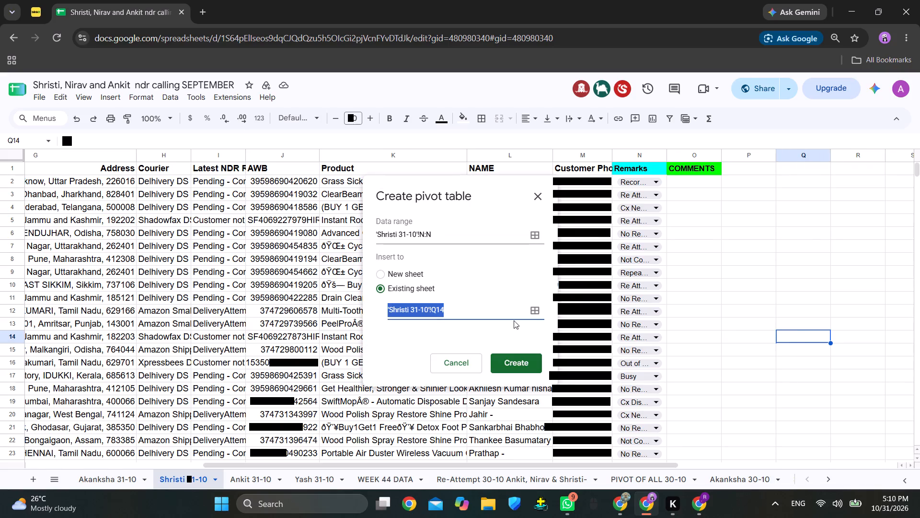
click(516, 360)
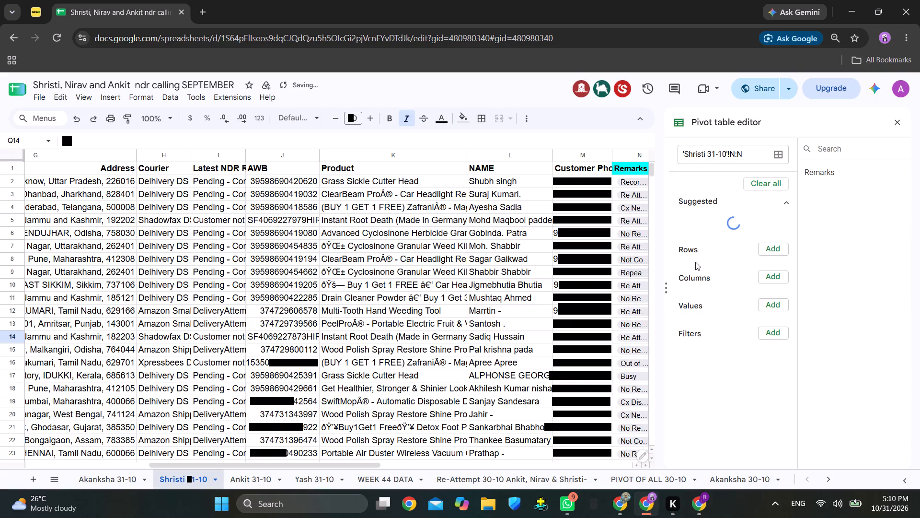
Apply the suggested pivot layout that counts entries for each remark, and close the pivot table editor.
click(698, 227)
click(900, 122)
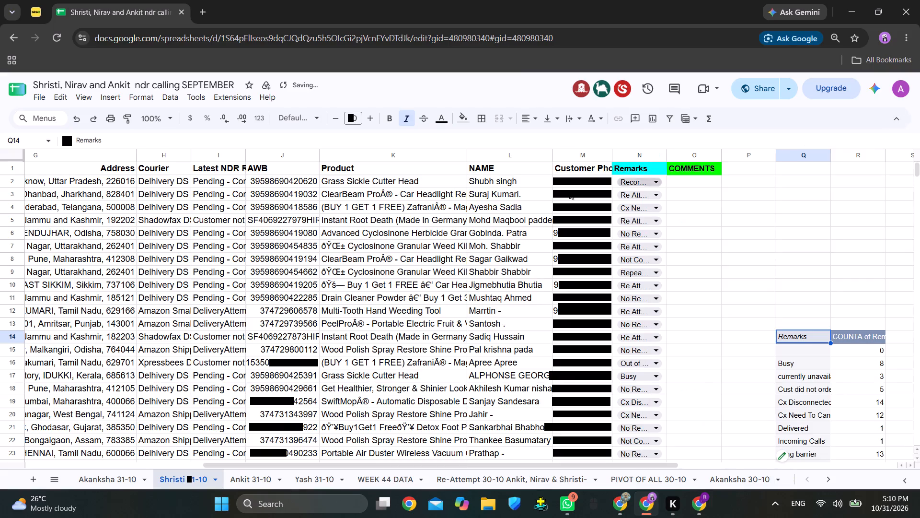
Rename the pivot table's Remarks header in Q14 as Shristi 31-10 using the copied sheet name.
double_click(86, 138)
key(ctrl+v)
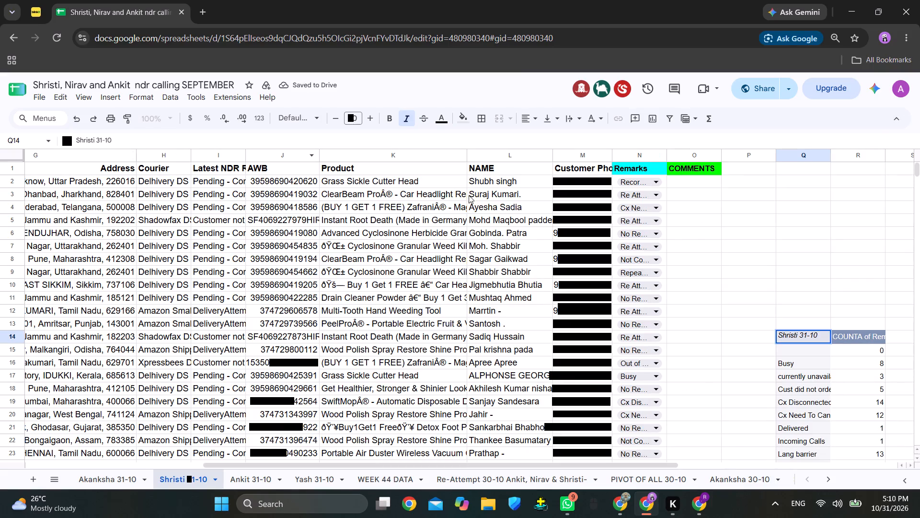
click(823, 265)
Widen columns Q and R so the pivot table's remark labels and the COUNTA of Remarks header fit fully.
scroll(824, 264, down, 1)
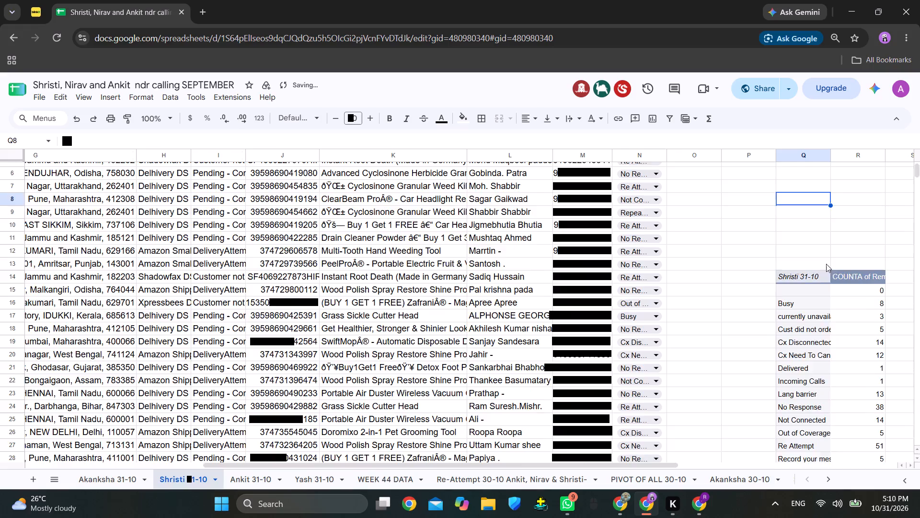
scroll(827, 263, down, 1)
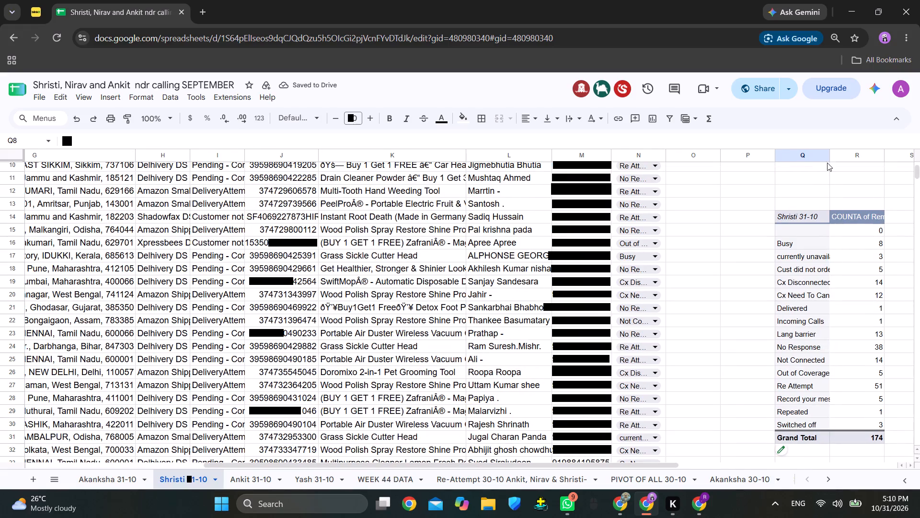
drag(830, 155, 850, 156)
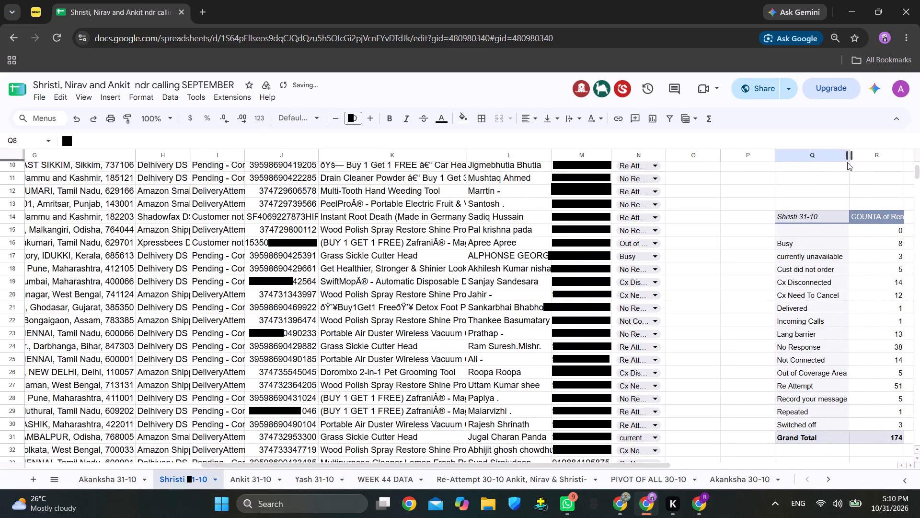
scroll(890, 161, left, 1)
drag(872, 154, 883, 155)
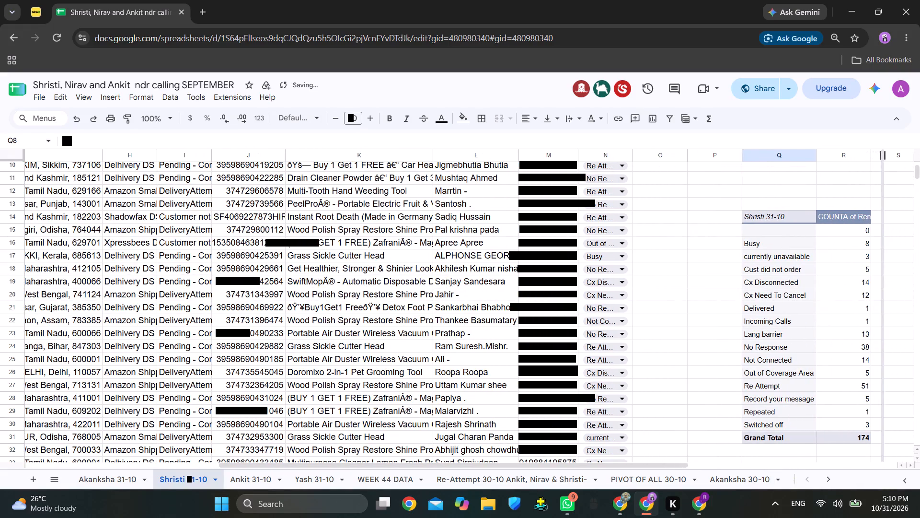
drag(883, 155, 884, 155)
drag(886, 156, 891, 155)
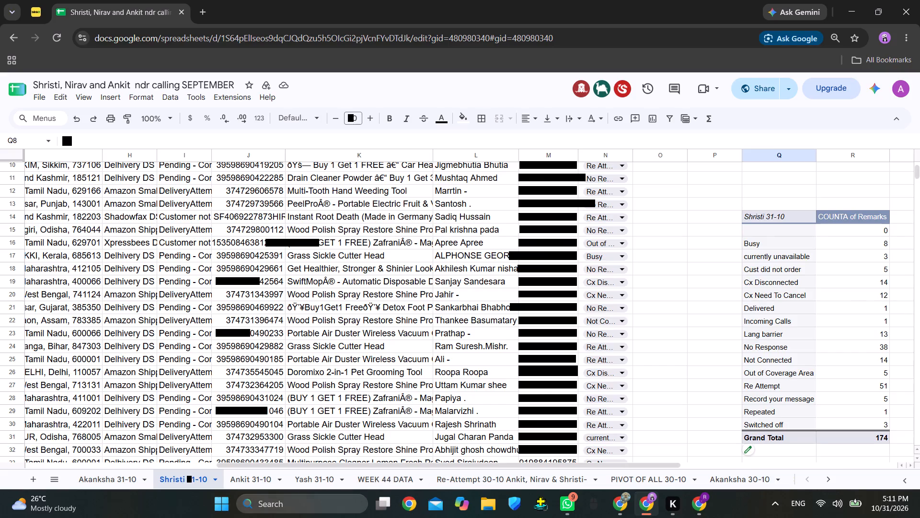
Set the remark for row 145, the first row without a remark, to Delivered.
scroll(648, 315, down, 2)
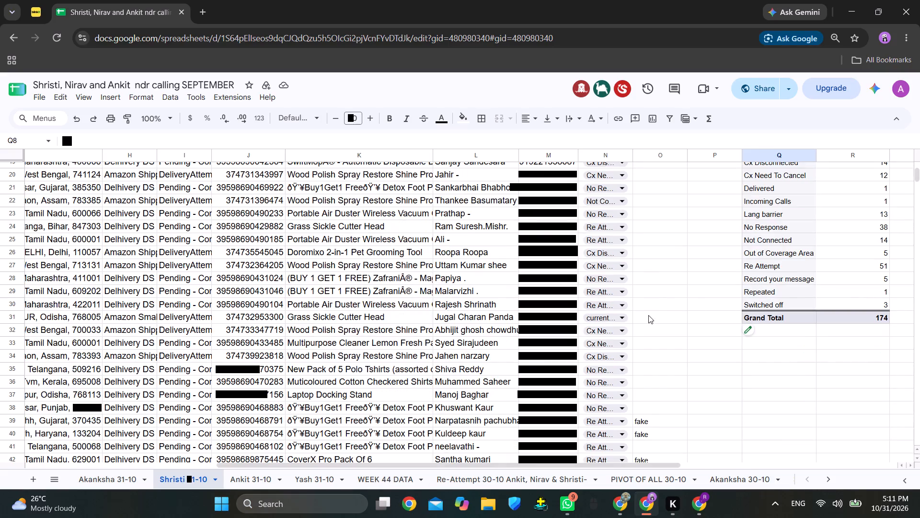
scroll(658, 314, down, 19)
scroll(679, 309, up, 1)
scroll(684, 308, down, 3)
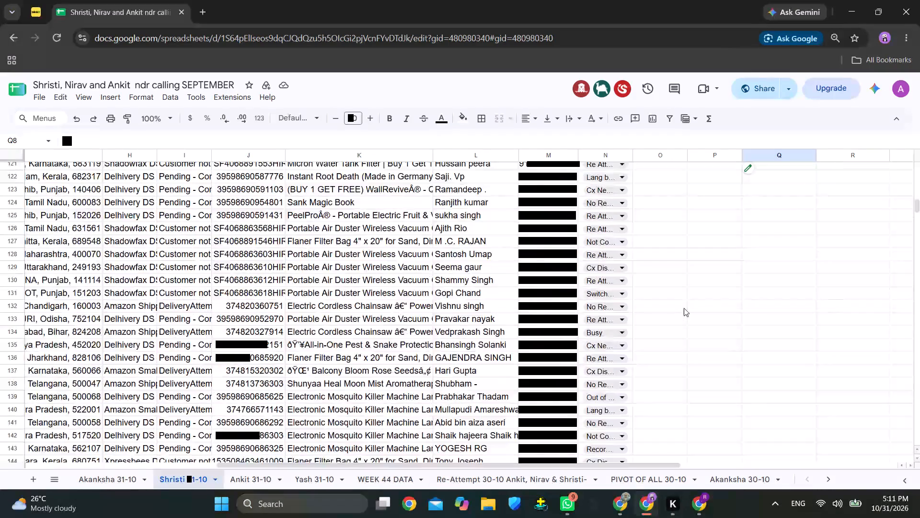
scroll(684, 308, down, 5)
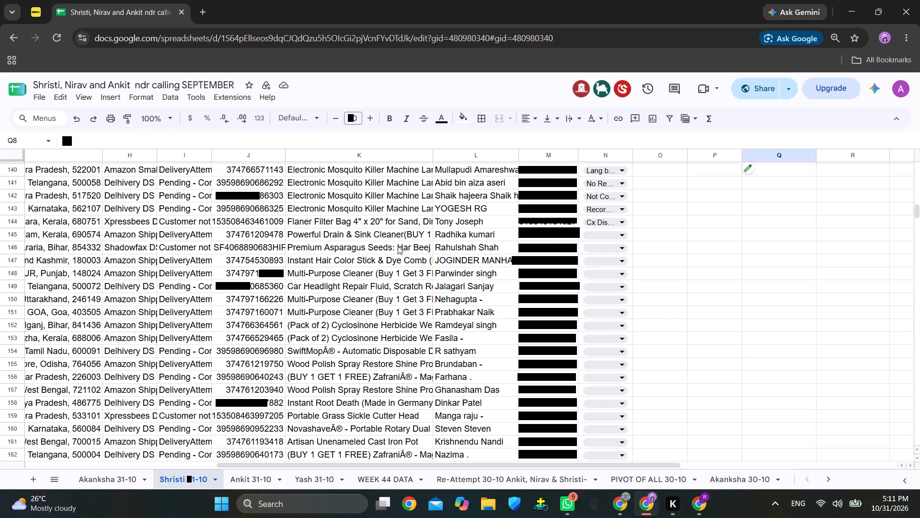
click(615, 235)
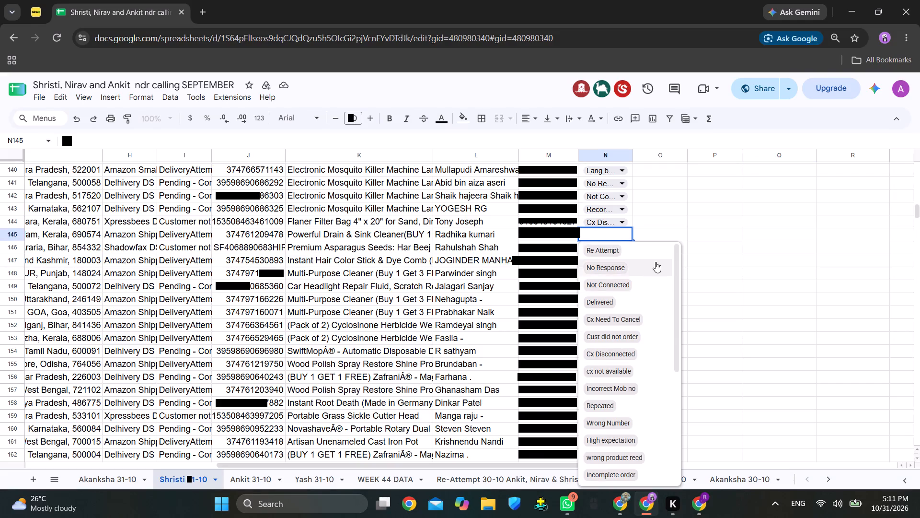
click(598, 305)
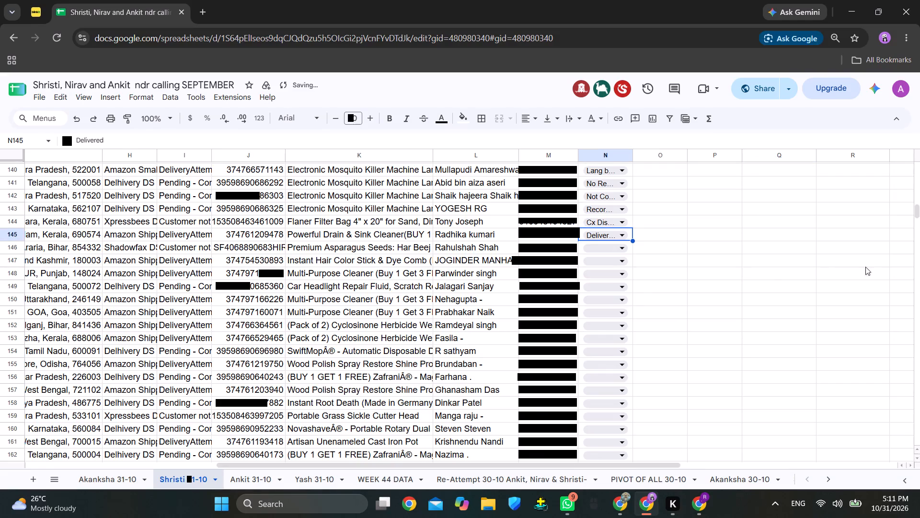
Review the remark counts in the Shristi 31-10 pivot table.
scroll(895, 257, up, 8)
scroll(829, 286, down, 1)
scroll(828, 286, up, 13)
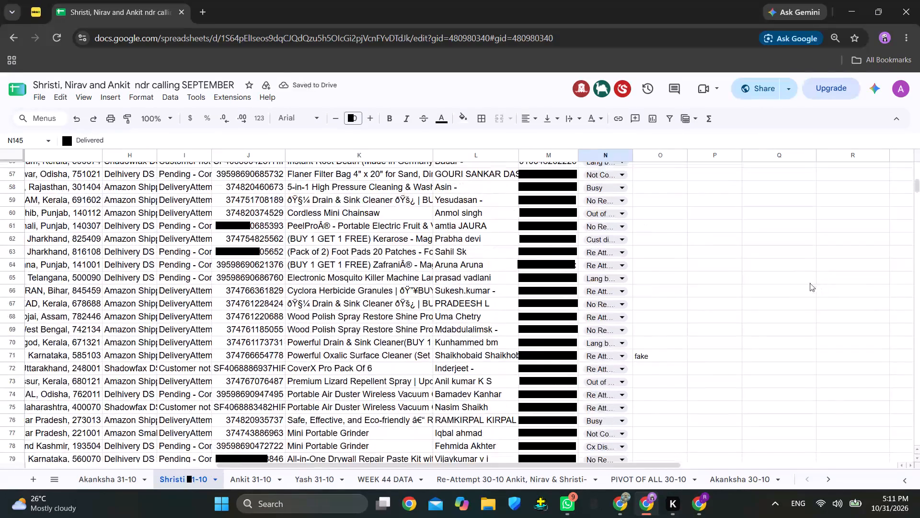
scroll(810, 283, up, 5)
scroll(724, 286, up, 2)
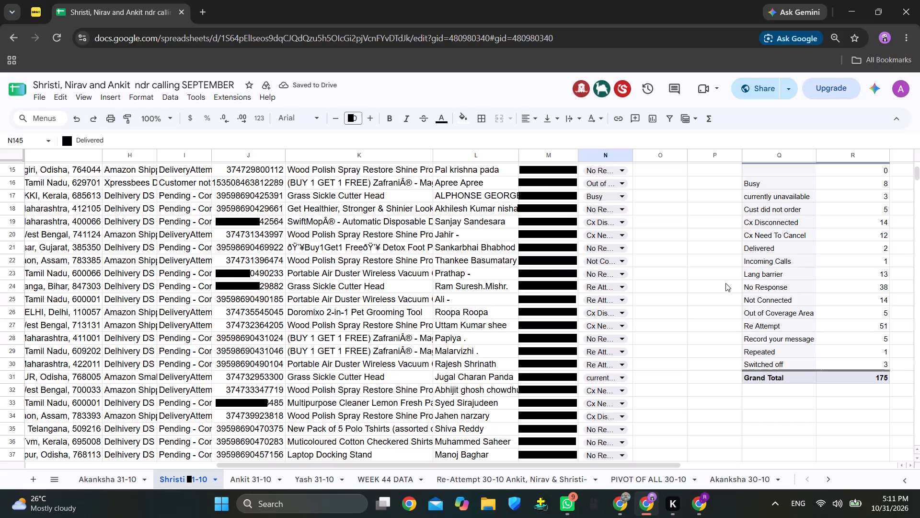
scroll(724, 285, up, 1)
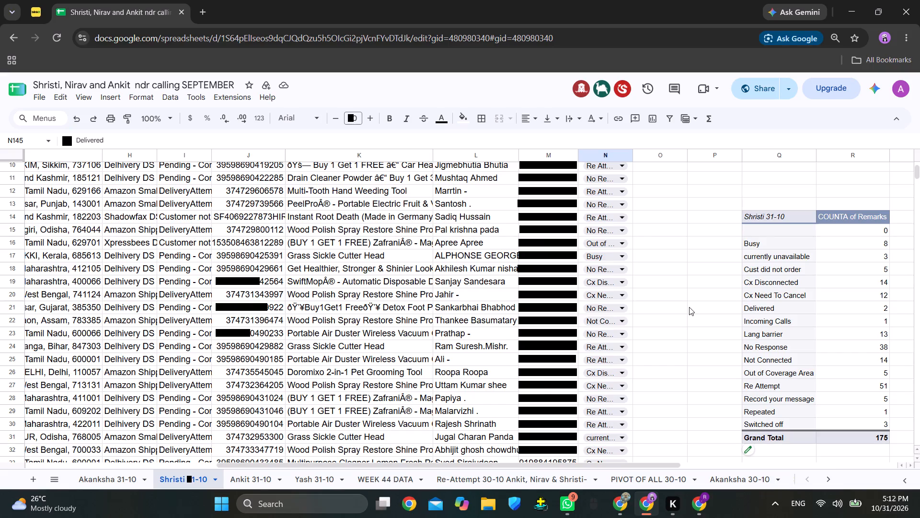
Set the remark for row 146, the first row still without a remark, to Record your message.
scroll(689, 307, down, 20)
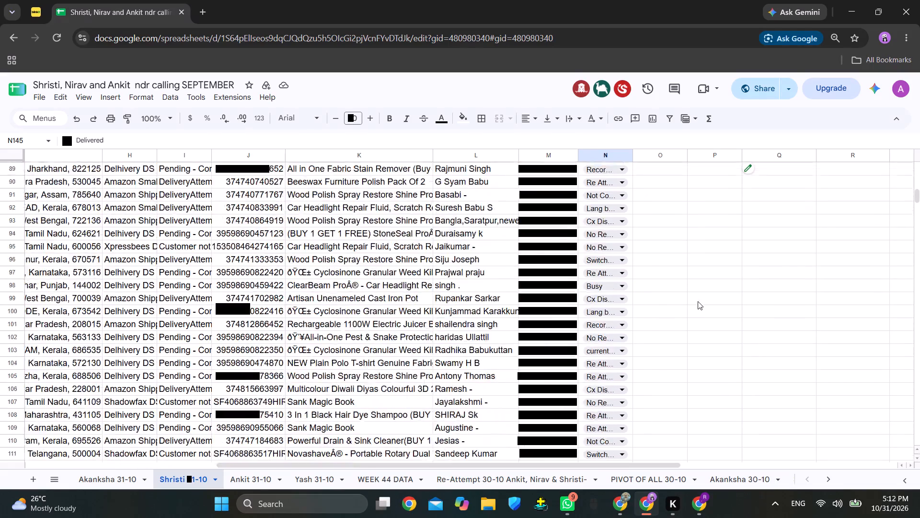
scroll(698, 301, down, 7)
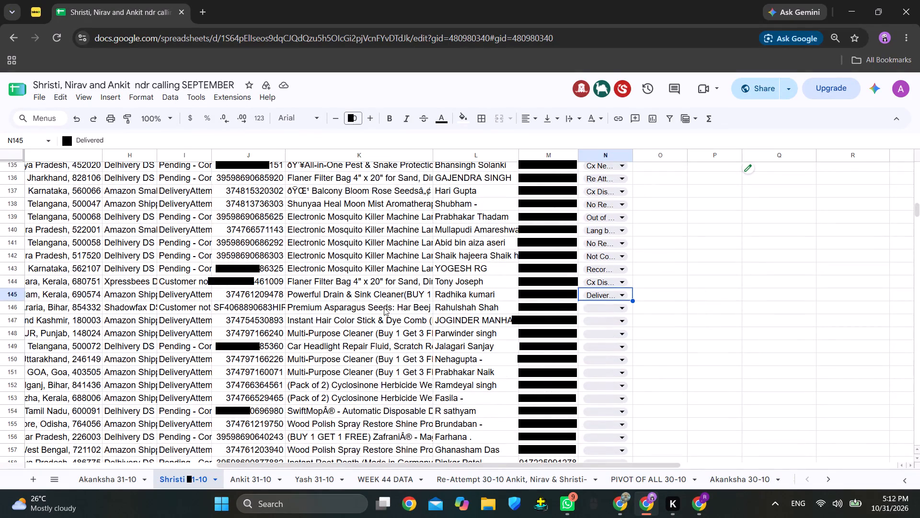
click(615, 312)
scroll(639, 384, down, 7)
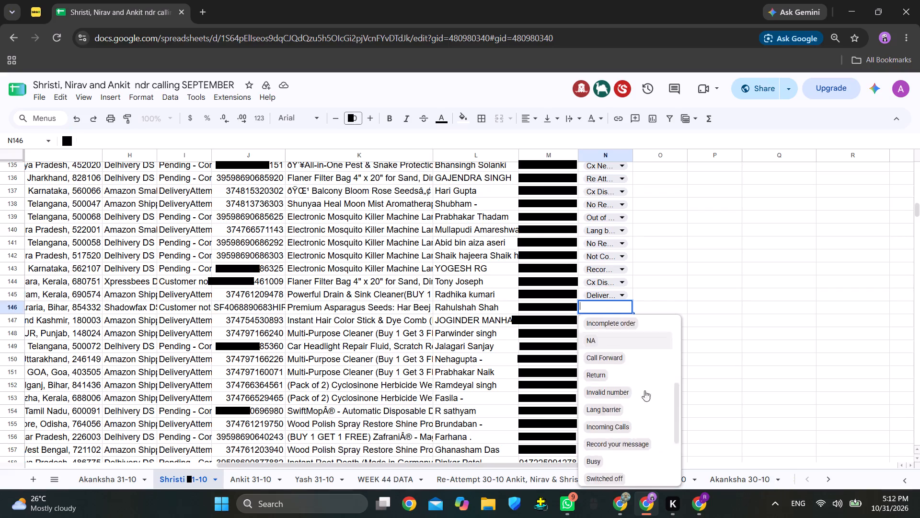
scroll(670, 413, down, 3)
click(626, 391)
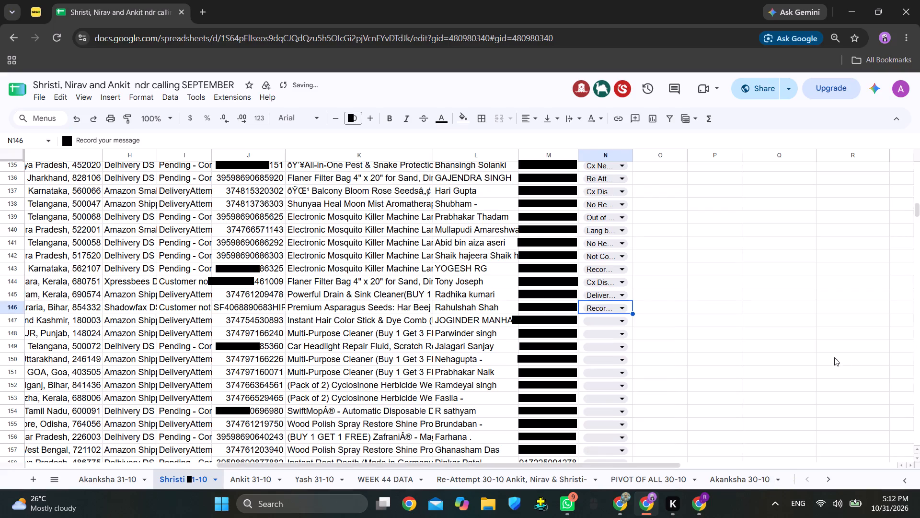
Set the remark for row 170, the last empty one before the already filled rows, to Delivered.
scroll(813, 358, down, 5)
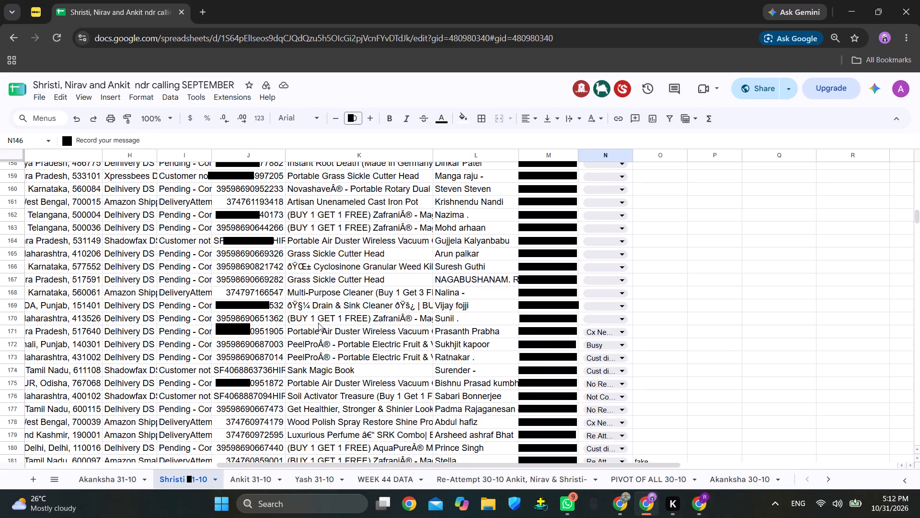
click(612, 322)
click(600, 389)
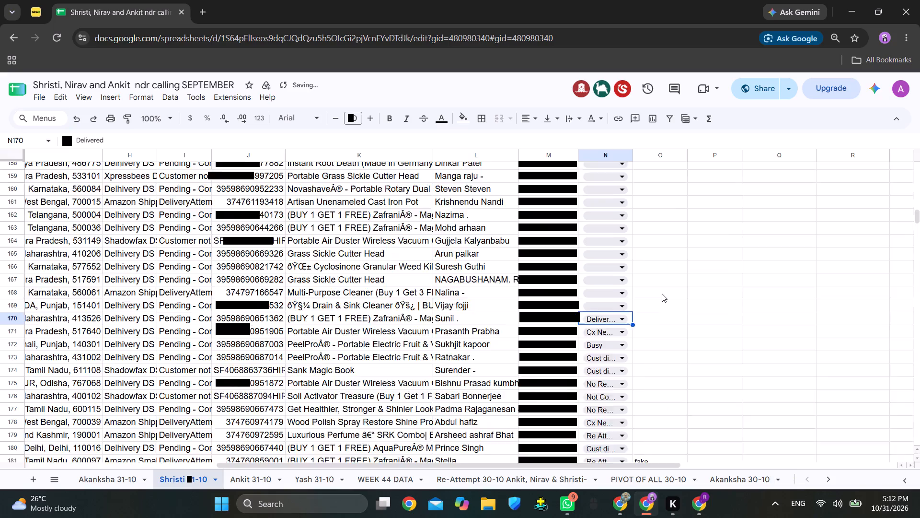
Select the empty remark cell of row 147, directly below the Record your message entry.
scroll(662, 293, up, 4)
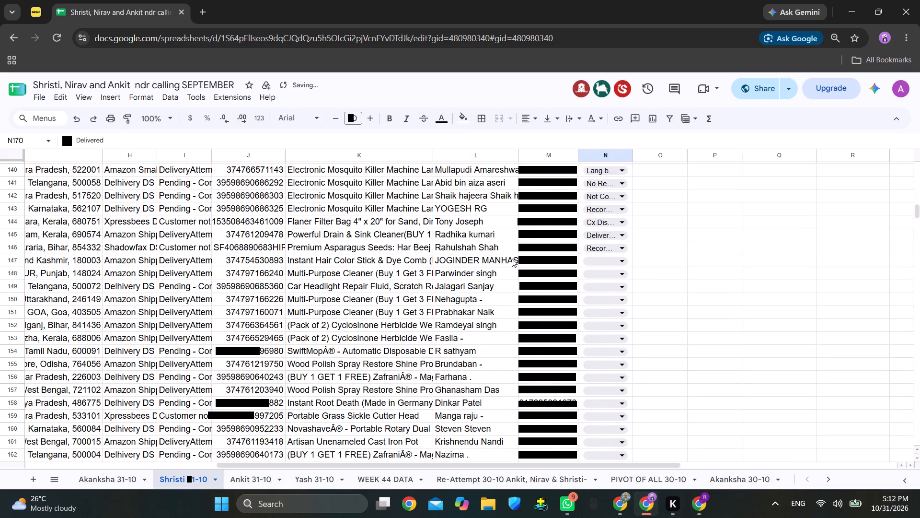
click(631, 263)
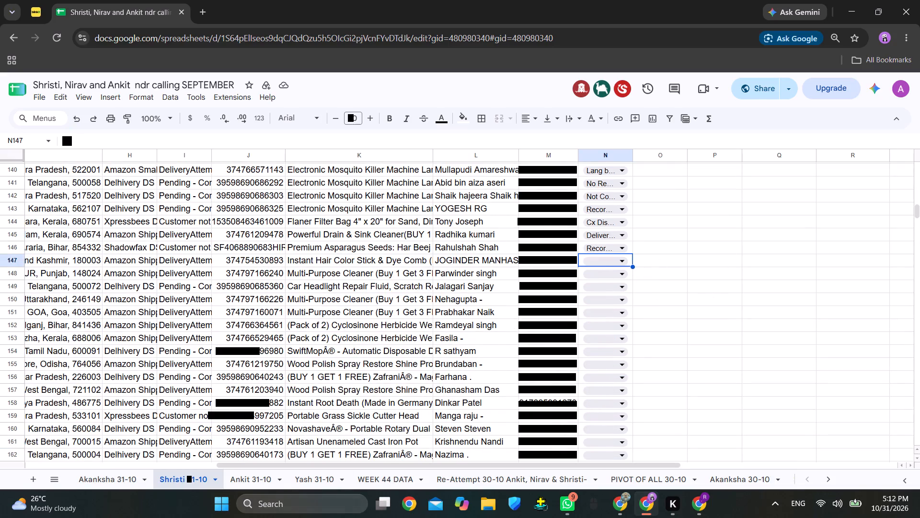
Check the Akanksha 31-10 sheet, and examine how far the Remarks column is filled in on the Yash 31-10 sheet.
click(127, 480)
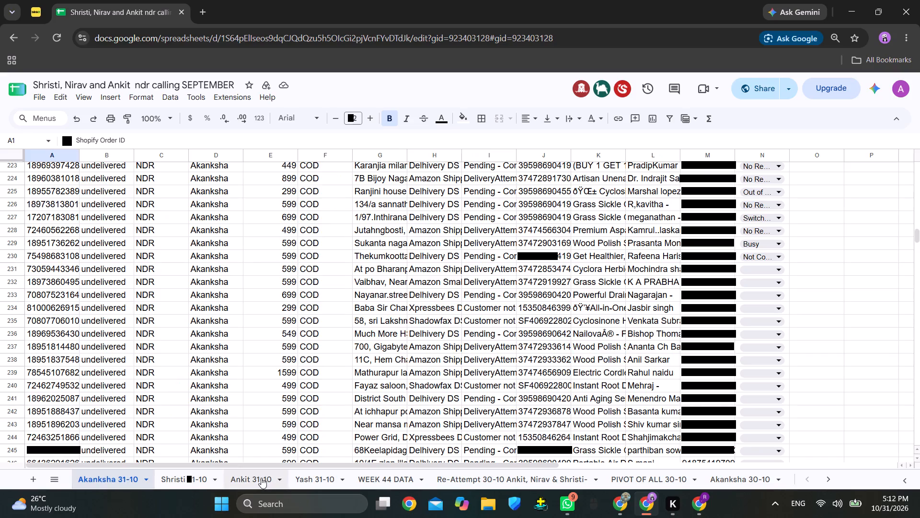
click(326, 480)
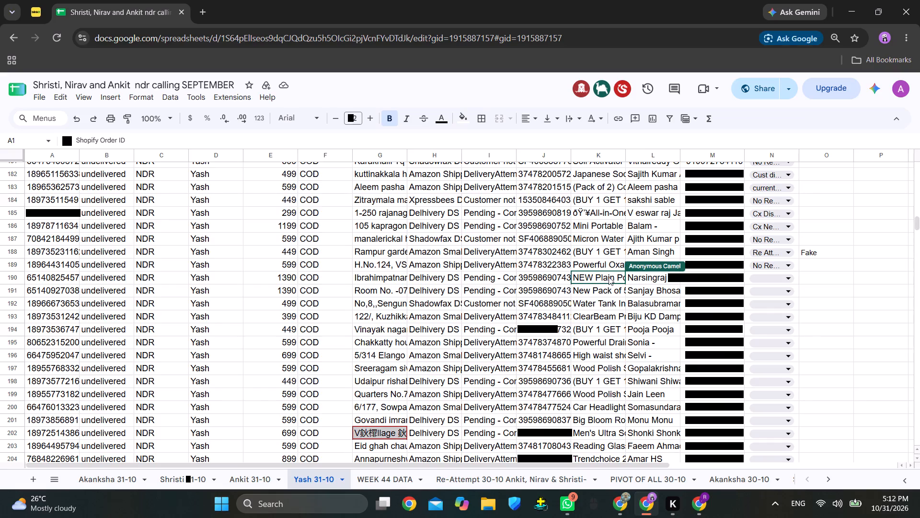
scroll(747, 339, down, 3)
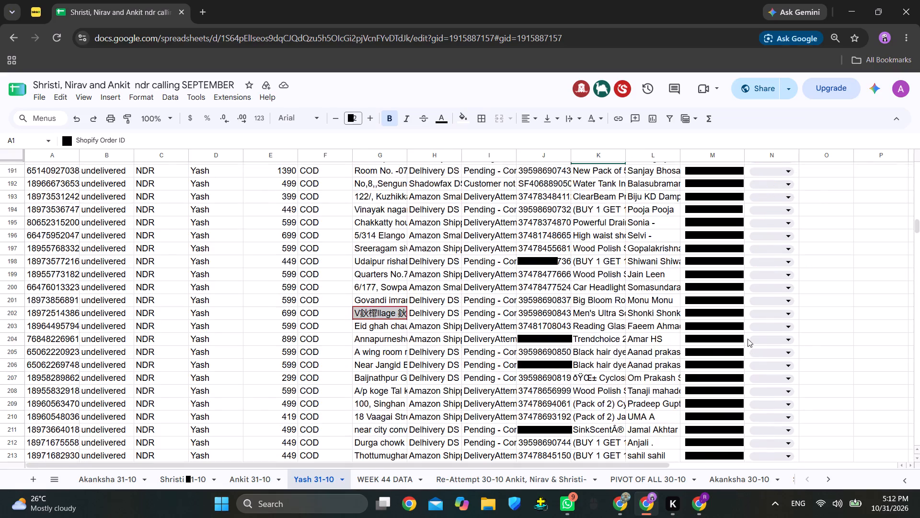
scroll(747, 339, down, 8)
scroll(748, 321, up, 10)
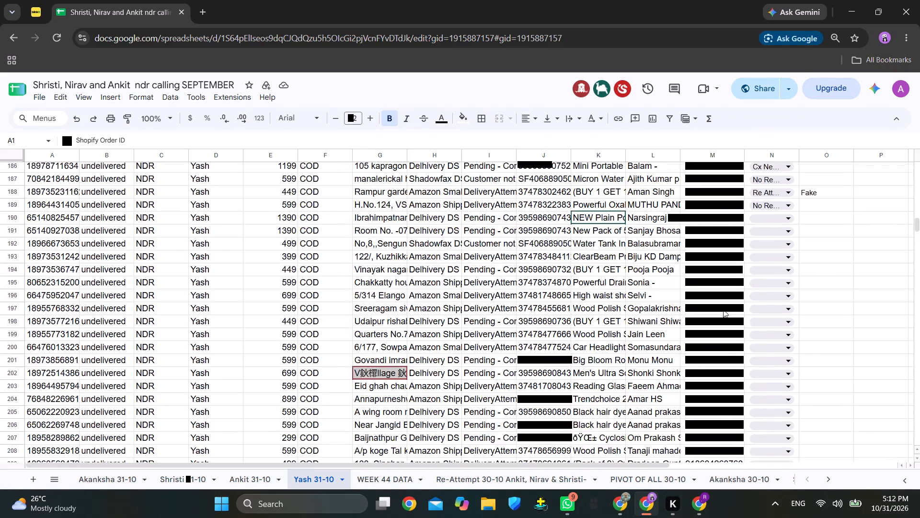
scroll(638, 290, up, 17)
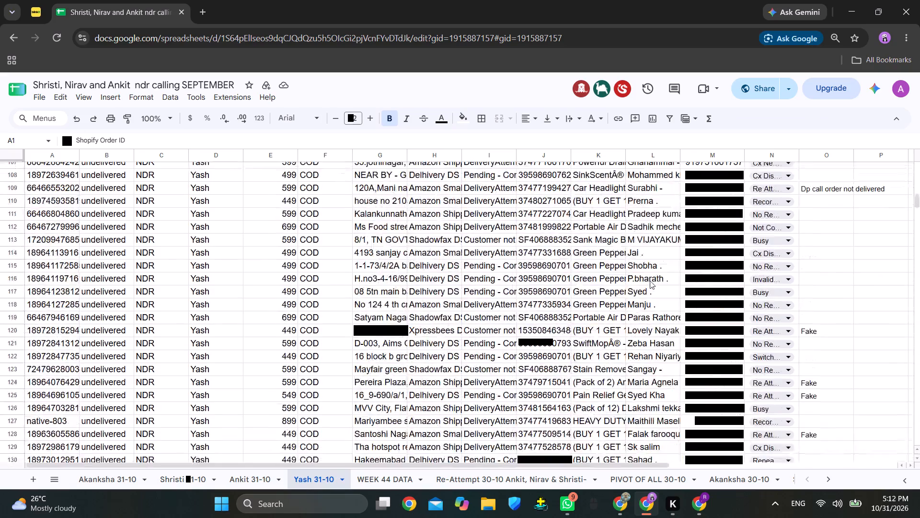
scroll(651, 280, up, 19)
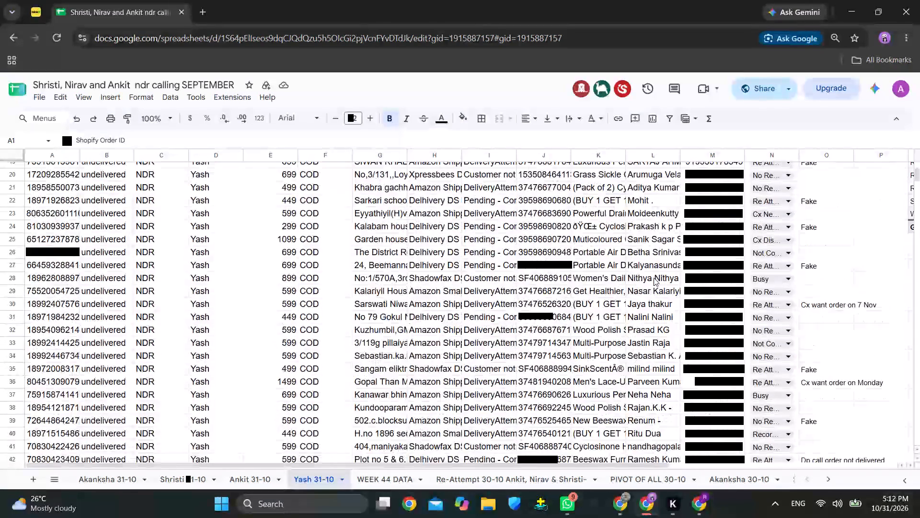
scroll(654, 278, up, 5)
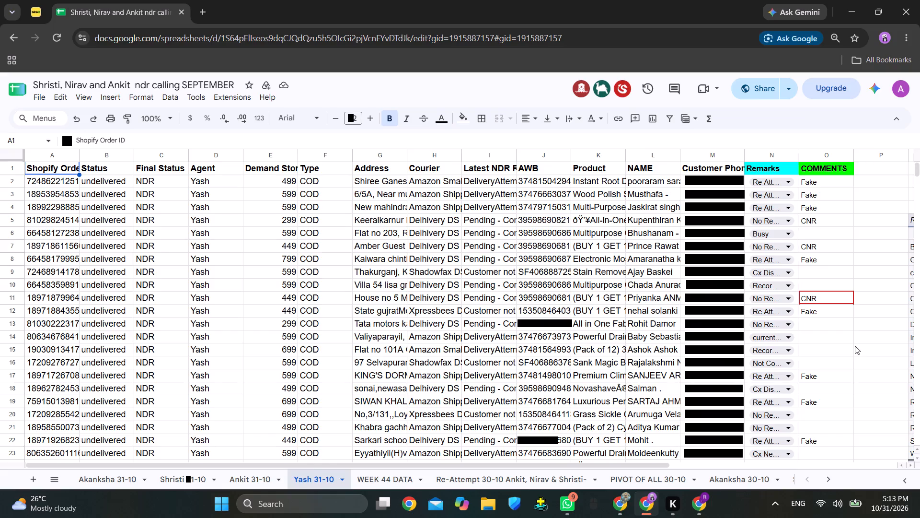
Examine the remark counts in the Yash 31-10 sheet's pivot table.
drag(444, 470, 456, 466)
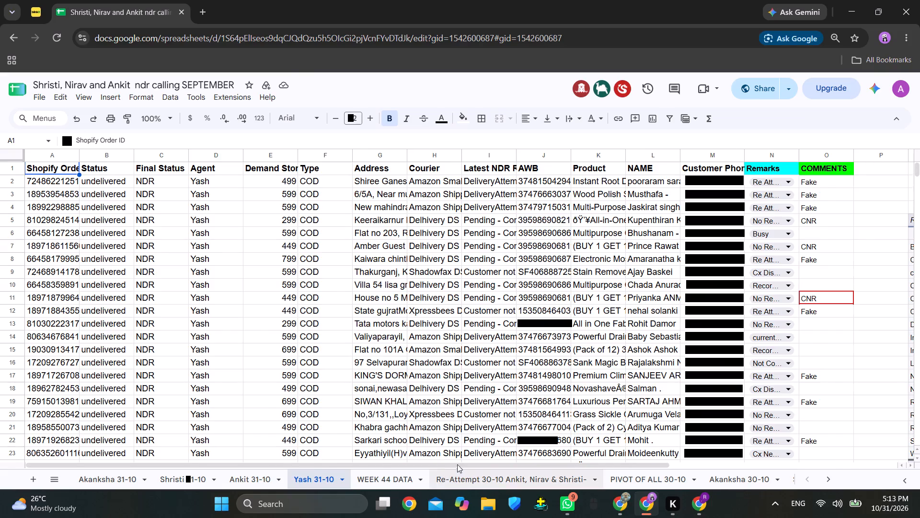
click(308, 484)
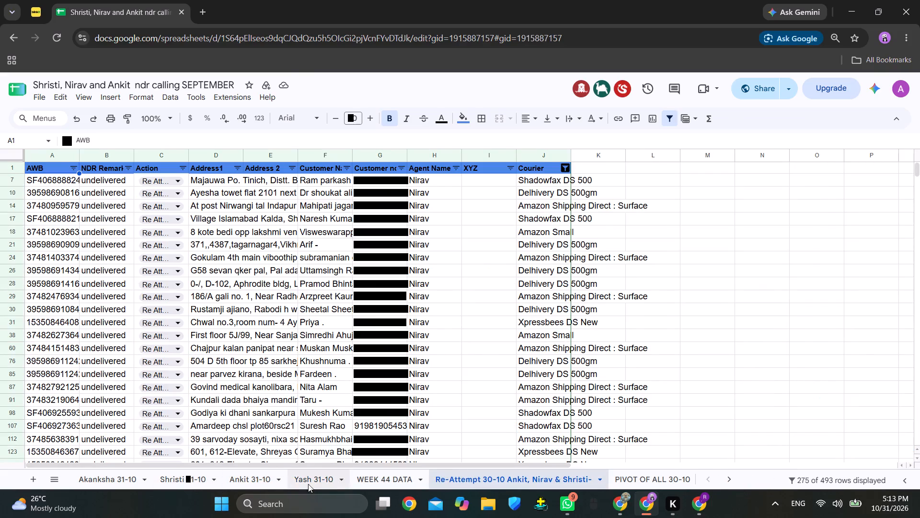
drag(444, 467, 525, 465)
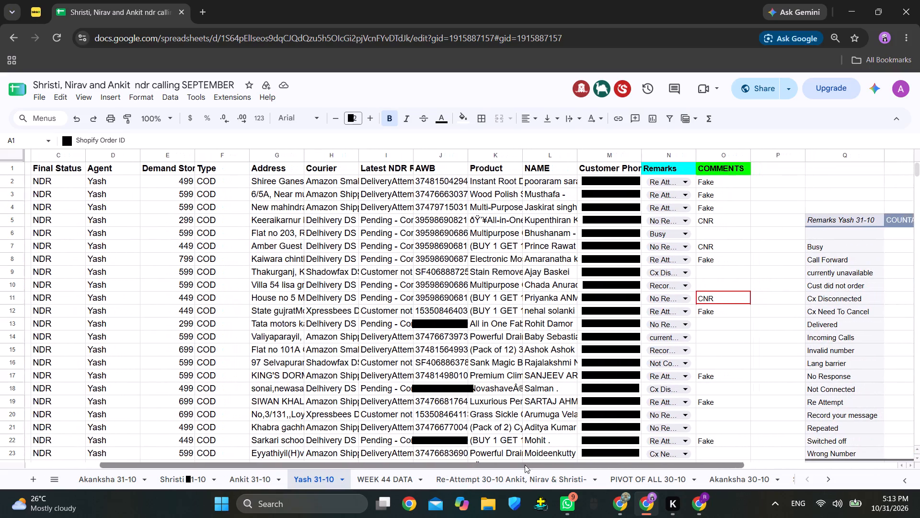
drag(525, 465, 568, 462)
scroll(548, 258, down, 1)
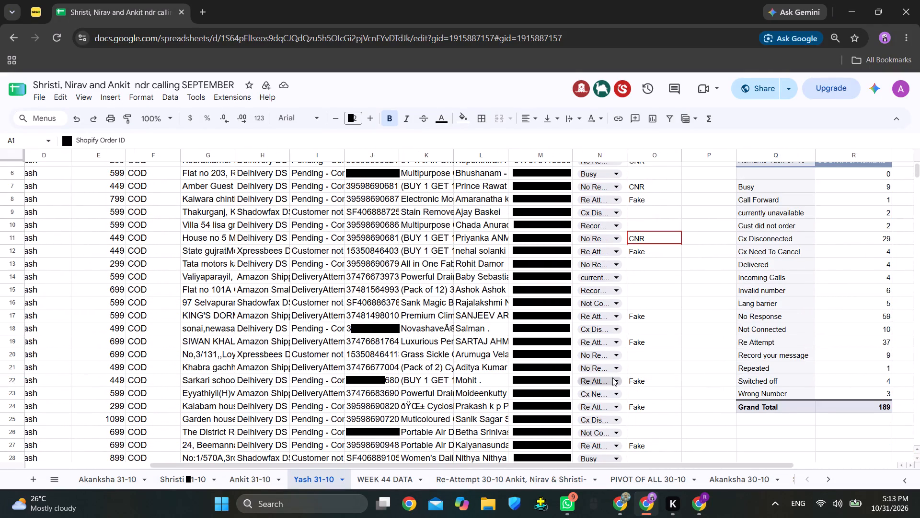
Look through the Yash 31-10 rows down to the last order to see which still lack a remark.
scroll(608, 312, down, 11)
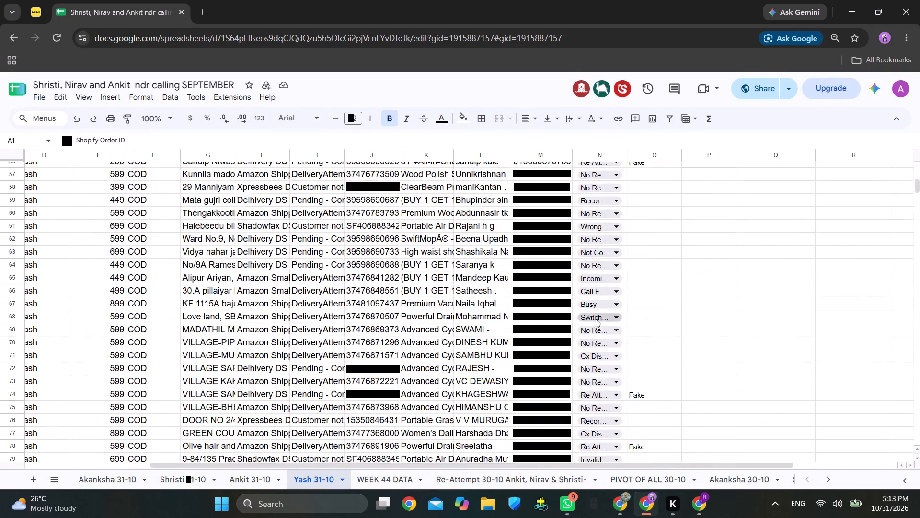
scroll(596, 319, down, 20)
scroll(596, 319, down, 8)
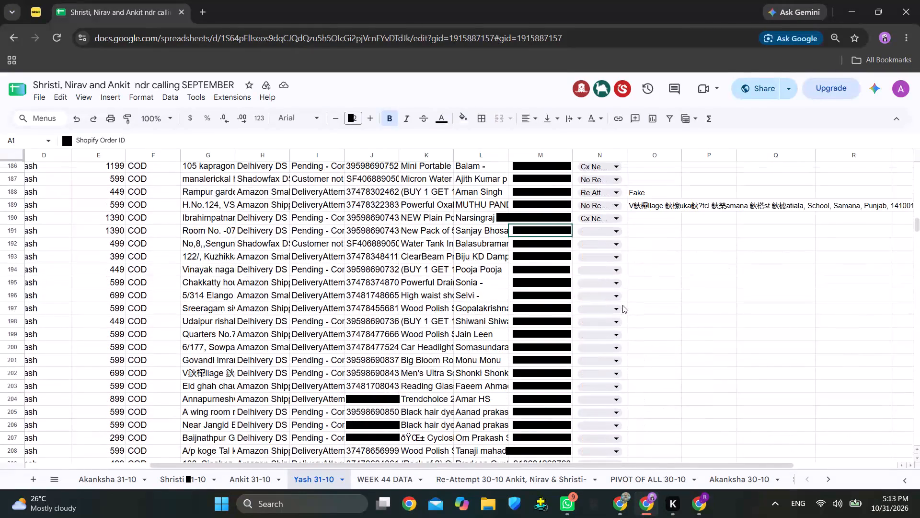
scroll(512, 294, down, 5)
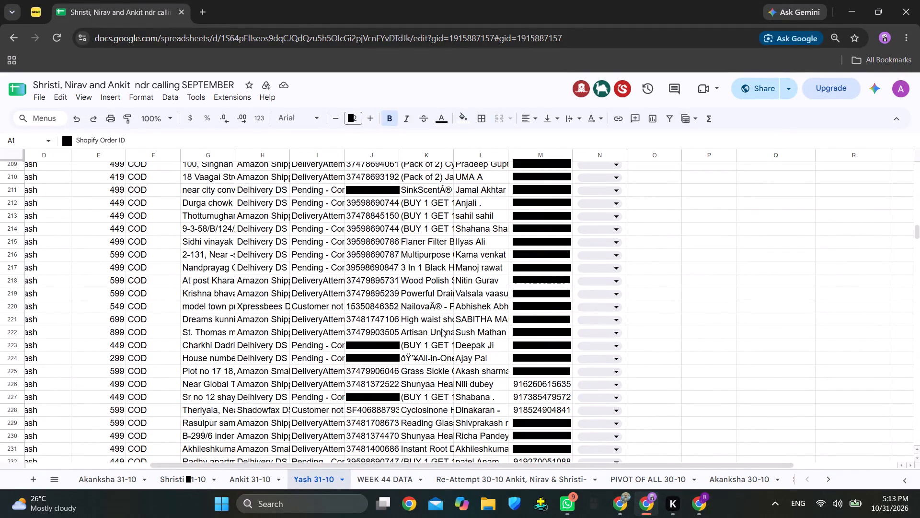
scroll(440, 331, down, 2)
scroll(503, 317, down, 4)
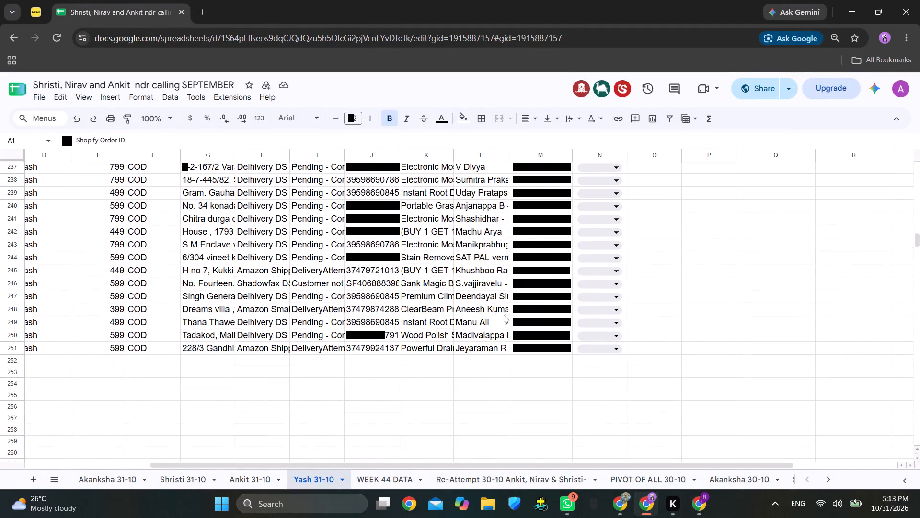
scroll(507, 311, up, 12)
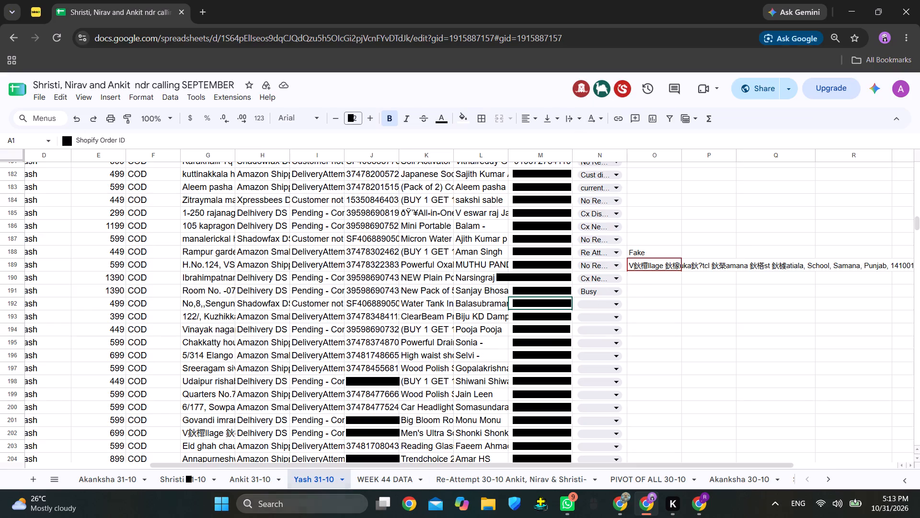
Return to the Shristi 31-10 sheet and check the updated remark counts in its pivot table.
click(179, 483)
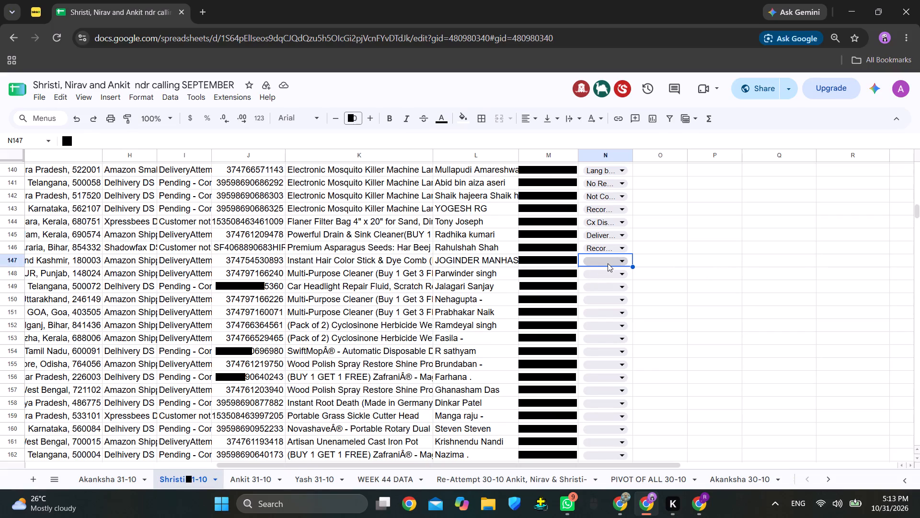
scroll(857, 254, up, 3)
scroll(858, 255, down, 1)
scroll(858, 255, up, 18)
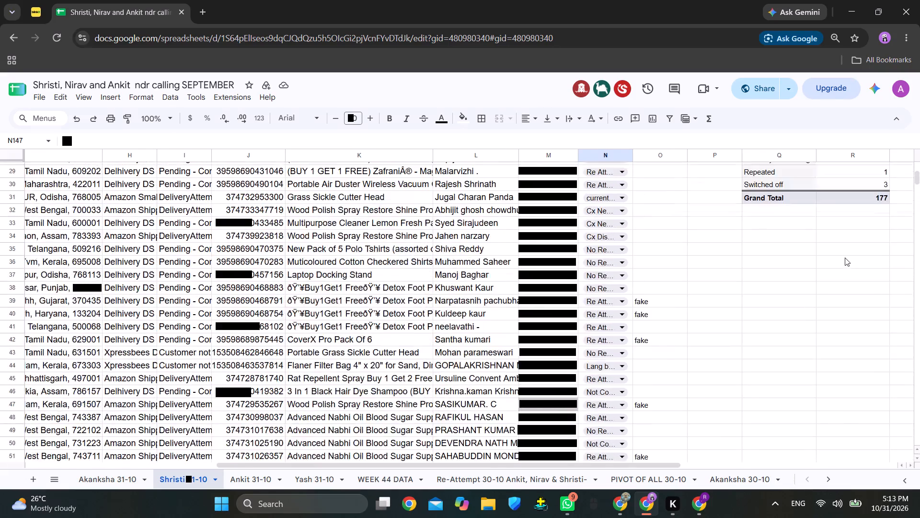
scroll(845, 258, up, 7)
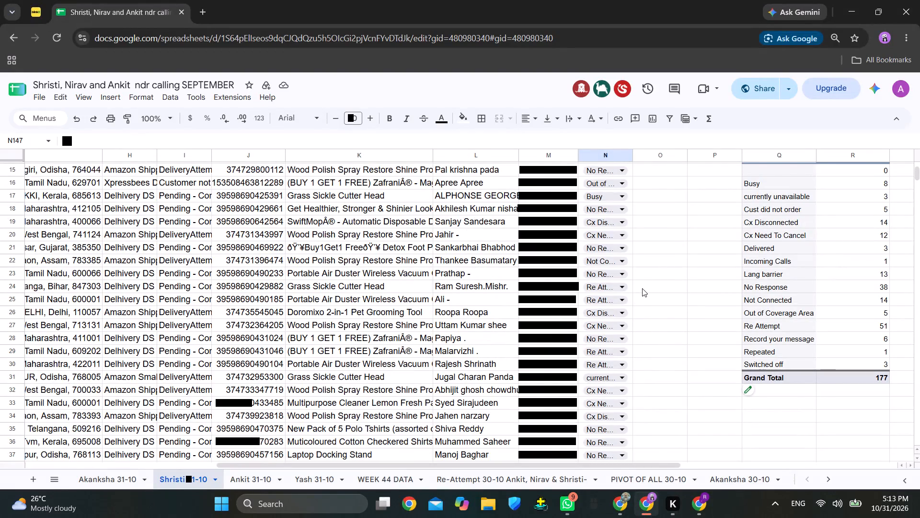
Set the remark for row 147 of the Shristi 31-10 sheet to No Response.
scroll(640, 290, down, 10)
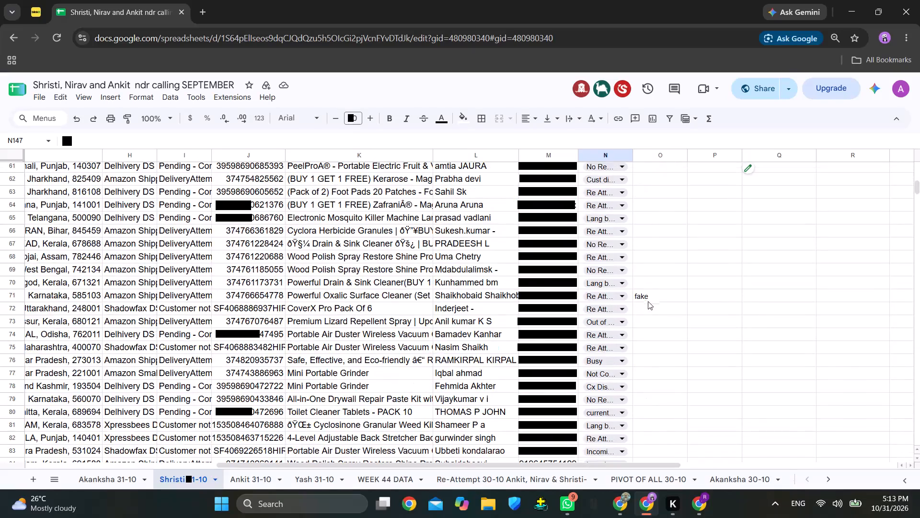
scroll(648, 301, down, 16)
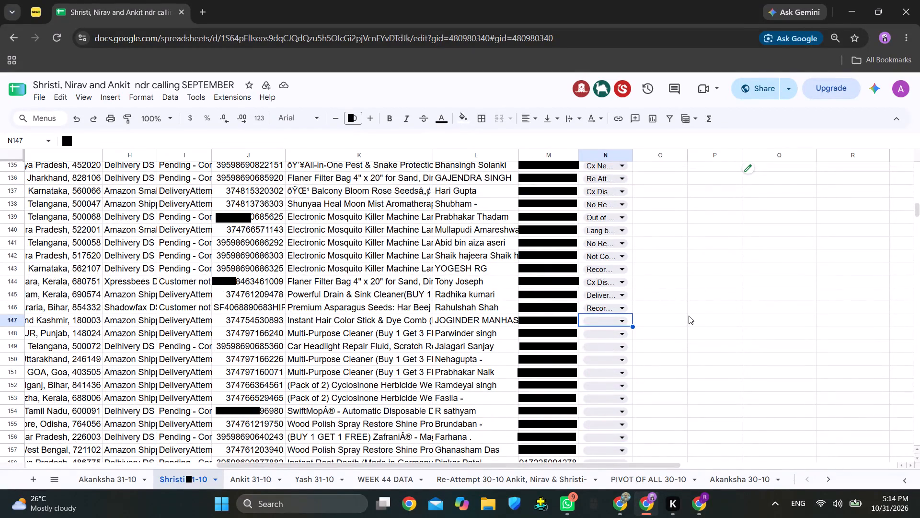
click(611, 322)
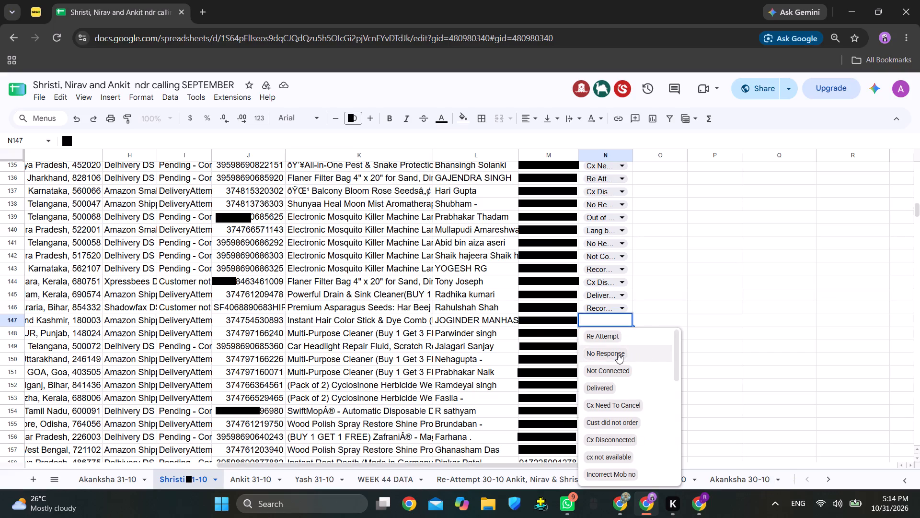
click(618, 353)
Set the remark for row 169 of the Shristi 31-10 sheet to Record your message.
scroll(697, 332, down, 2)
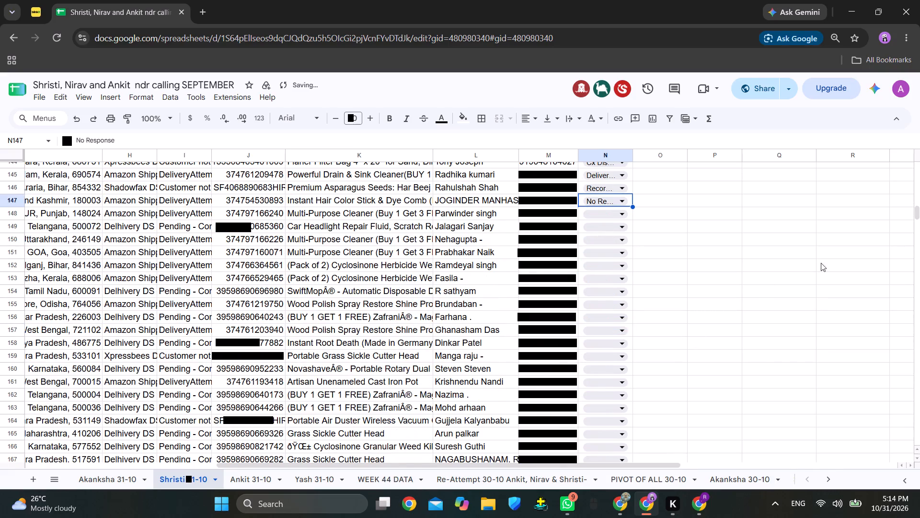
scroll(817, 273, down, 2)
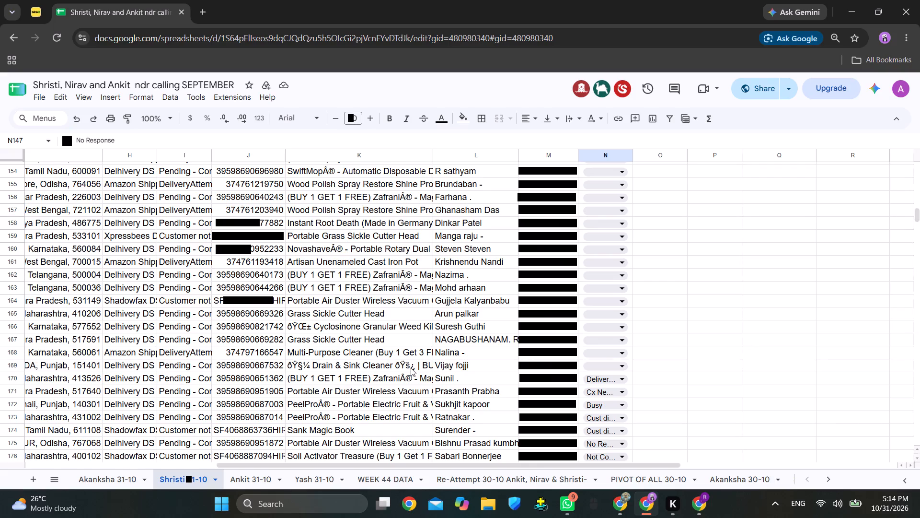
click(616, 369)
scroll(644, 415, down, 10)
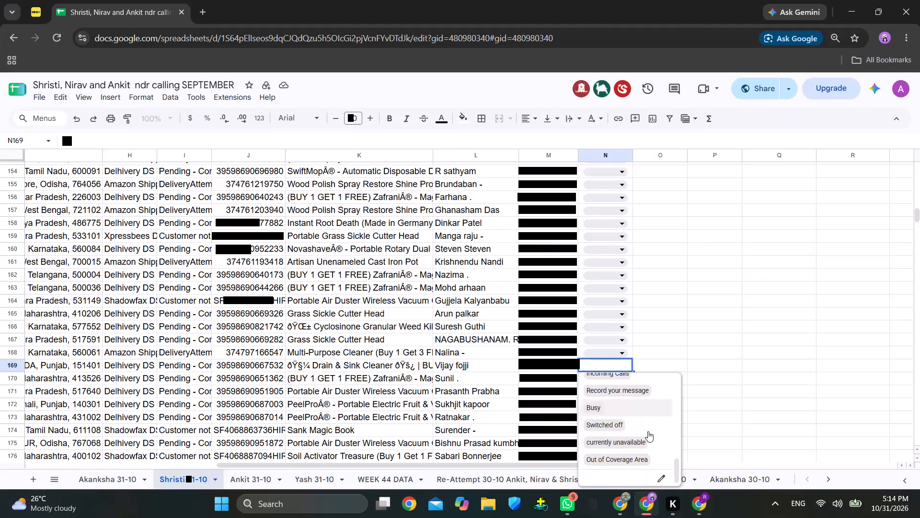
click(617, 387)
Examine the remark counts in the Shristi 31-10 pivot table and look over the rows still lacking a remark.
scroll(652, 310, up, 2)
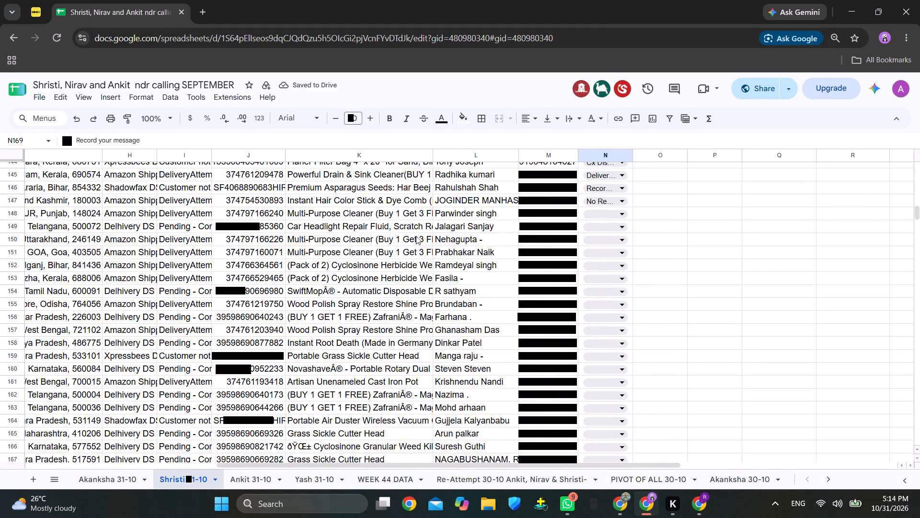
scroll(677, 233, up, 1)
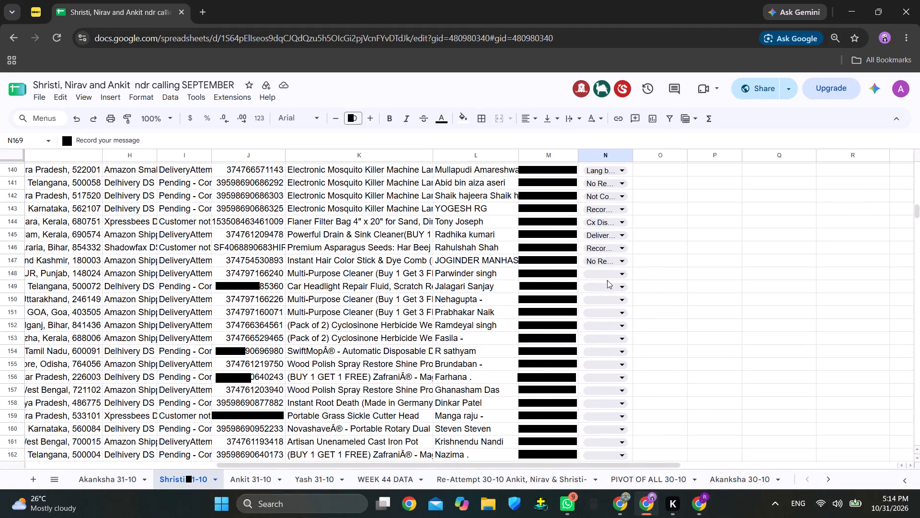
scroll(773, 245, up, 9)
scroll(775, 247, down, 1)
scroll(775, 247, up, 1)
scroll(775, 247, down, 1)
scroll(776, 247, up, 15)
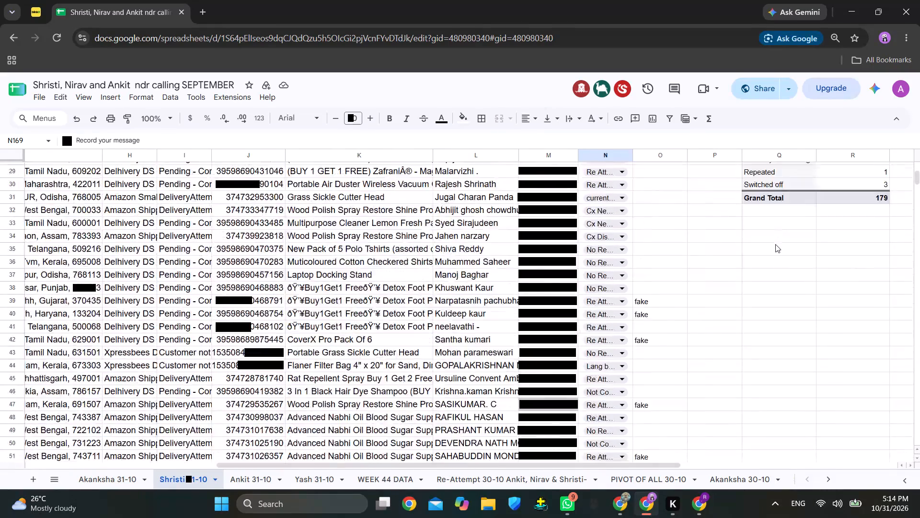
scroll(775, 244, up, 5)
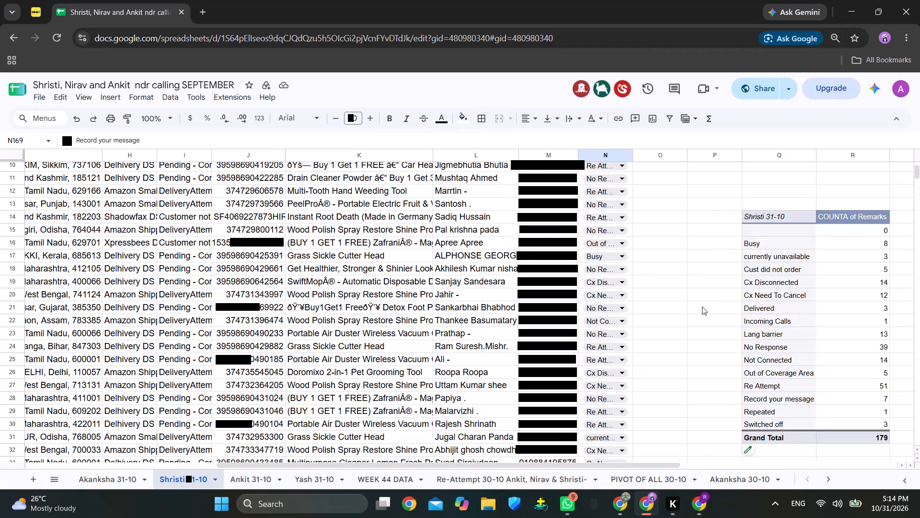
scroll(684, 317, down, 20)
scroll(684, 317, down, 7)
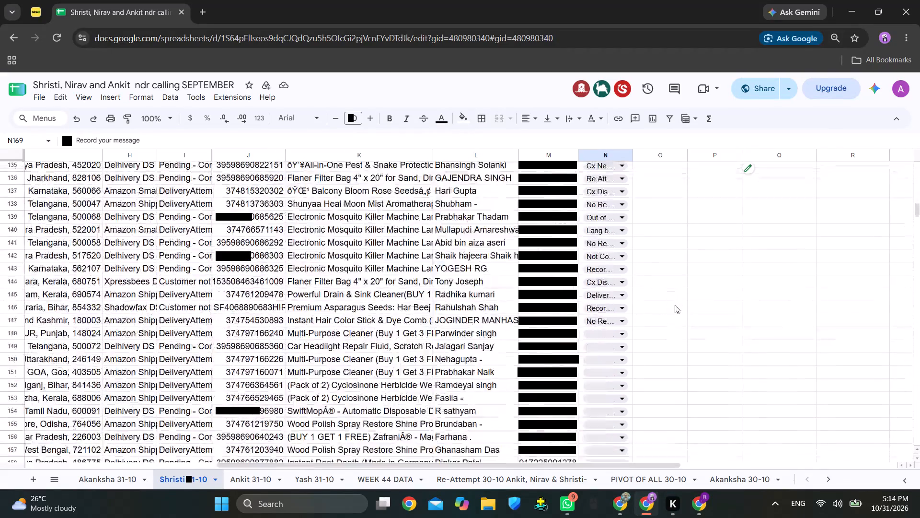
scroll(675, 305, down, 1)
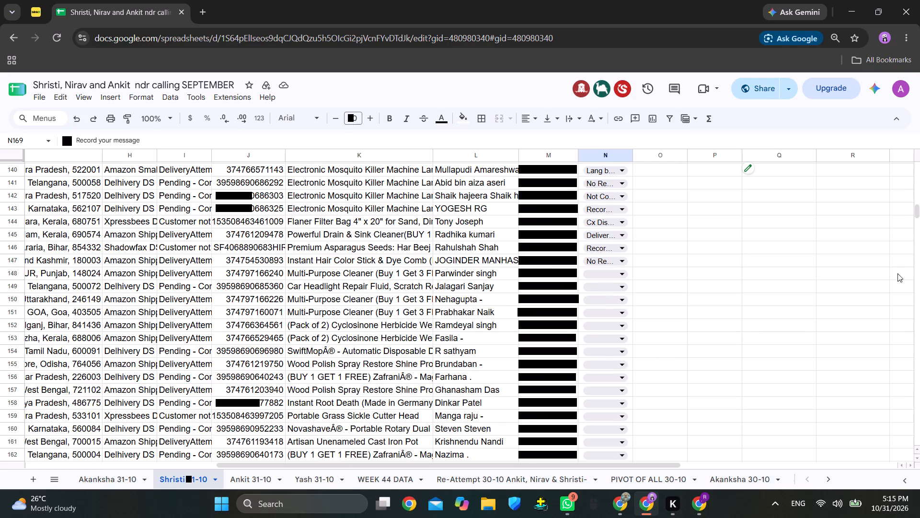
scroll(899, 272, up, 7)
scroll(874, 265, down, 1)
scroll(873, 266, up, 20)
scroll(873, 266, up, 2)
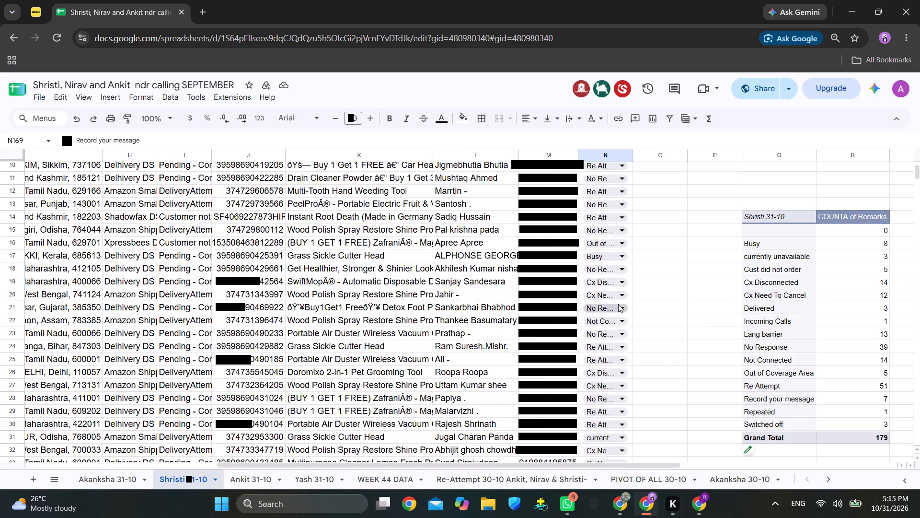
scroll(543, 297, down, 5)
scroll(664, 287, up, 4)
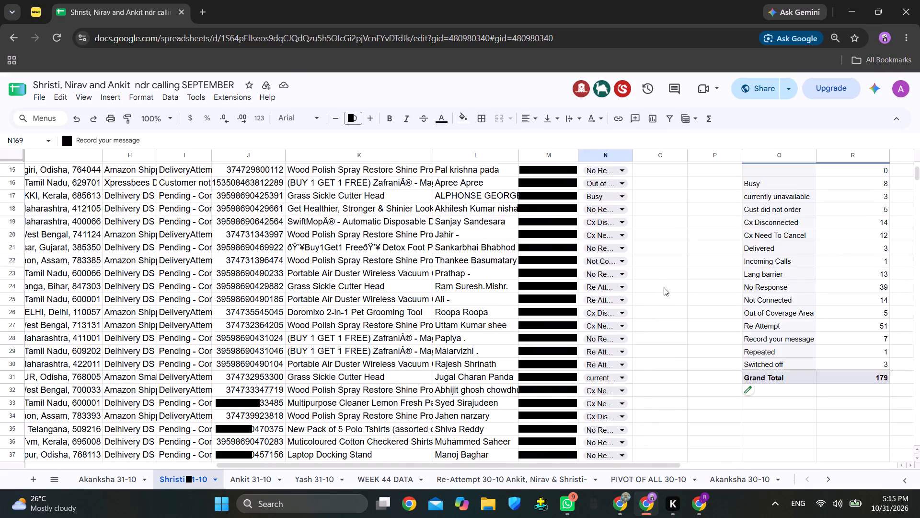
scroll(663, 290, down, 4)
scroll(663, 288, up, 5)
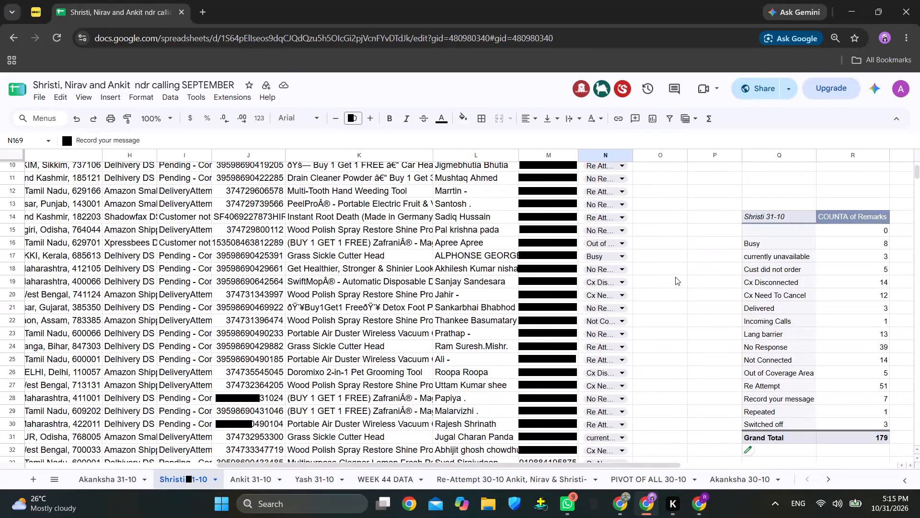
scroll(677, 277, down, 5)
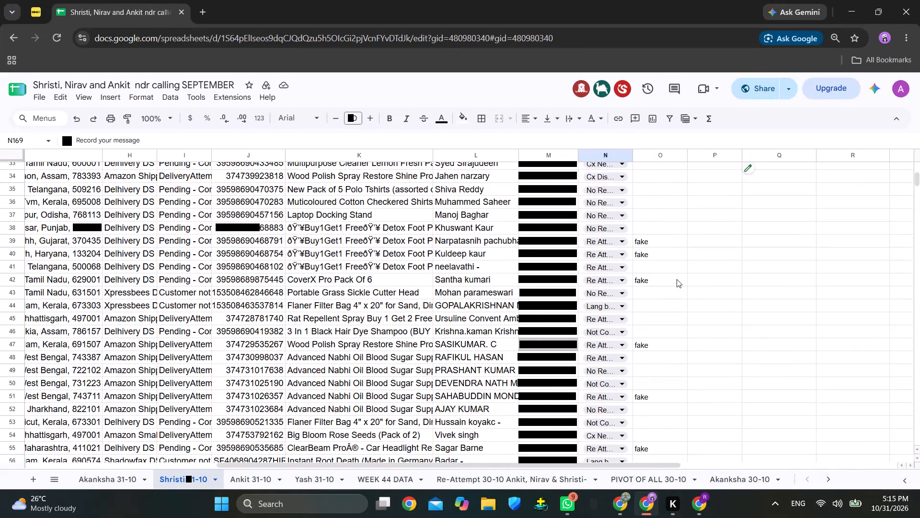
scroll(677, 279, up, 4)
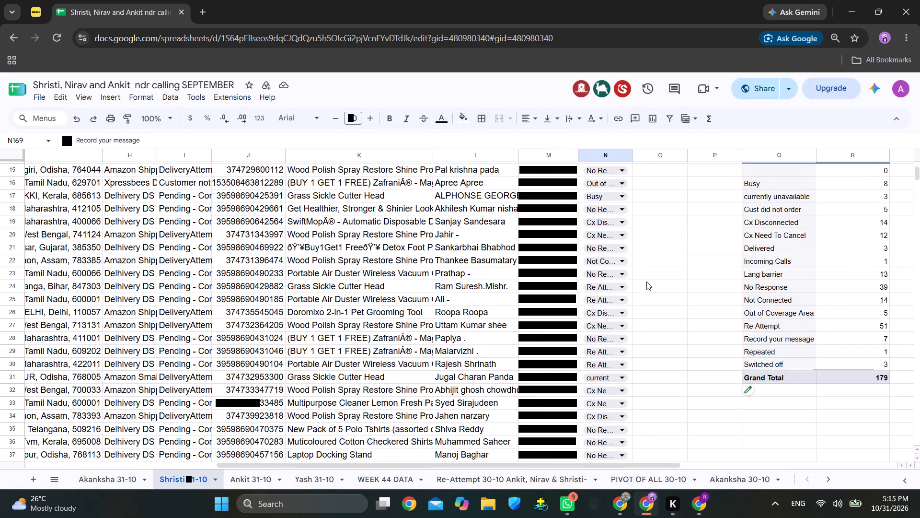
Set the remark for row 148 of the Shristi 31-10 sheet to Out of Coverage Area.
scroll(646, 283, down, 6)
scroll(645, 297, down, 20)
scroll(645, 297, down, 2)
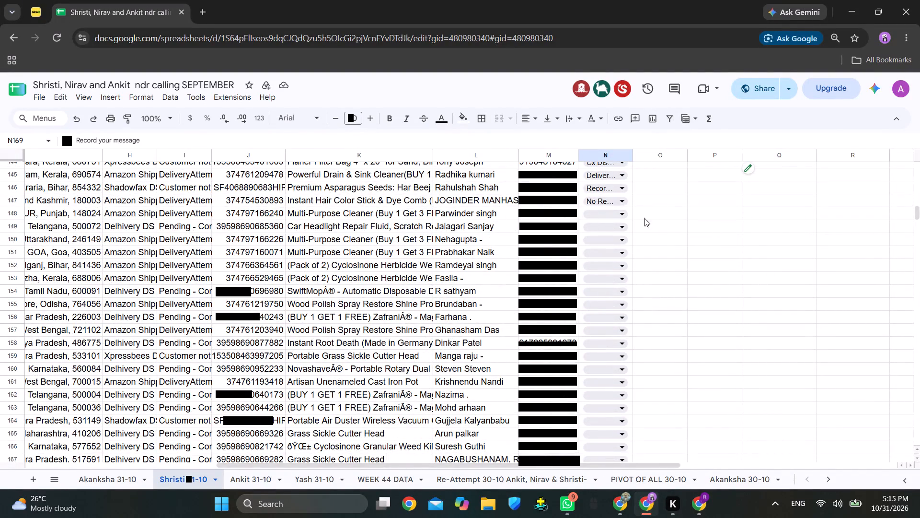
click(617, 214)
scroll(630, 276, down, 11)
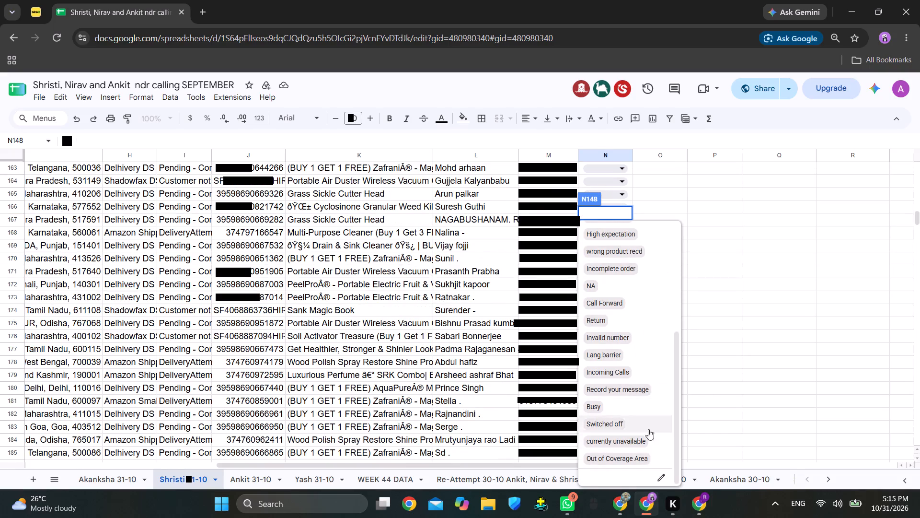
click(619, 460)
scroll(662, 266, up, 4)
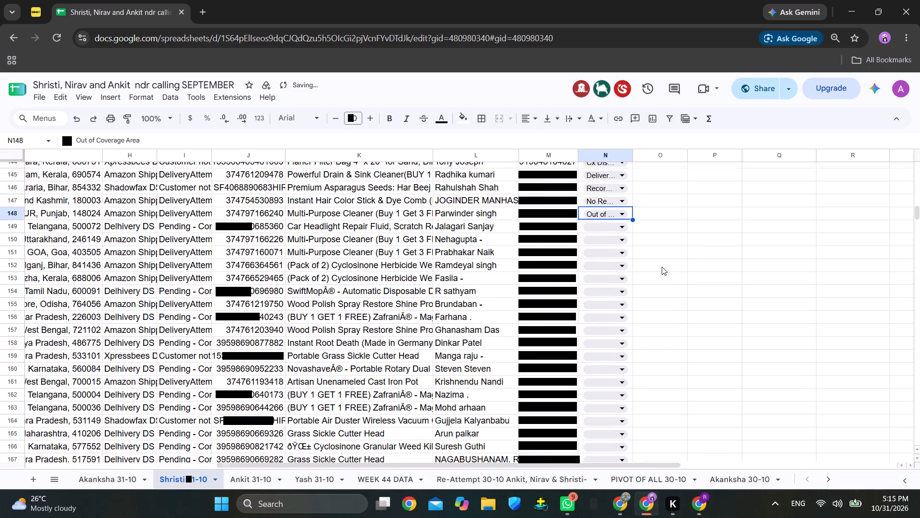
Set the remark for row 168 of the Shristi 31-10 sheet to Incoming Calls.
scroll(662, 267, up, 1)
scroll(674, 267, down, 1)
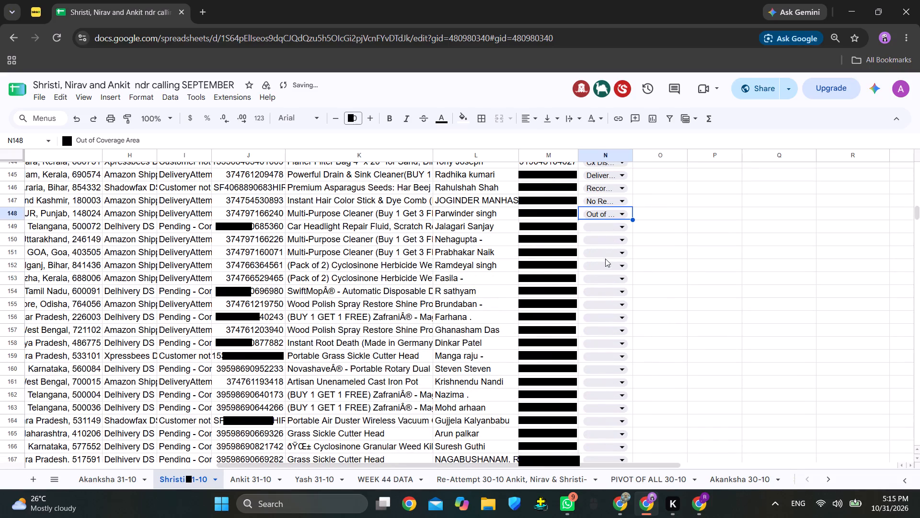
scroll(665, 267, down, 2)
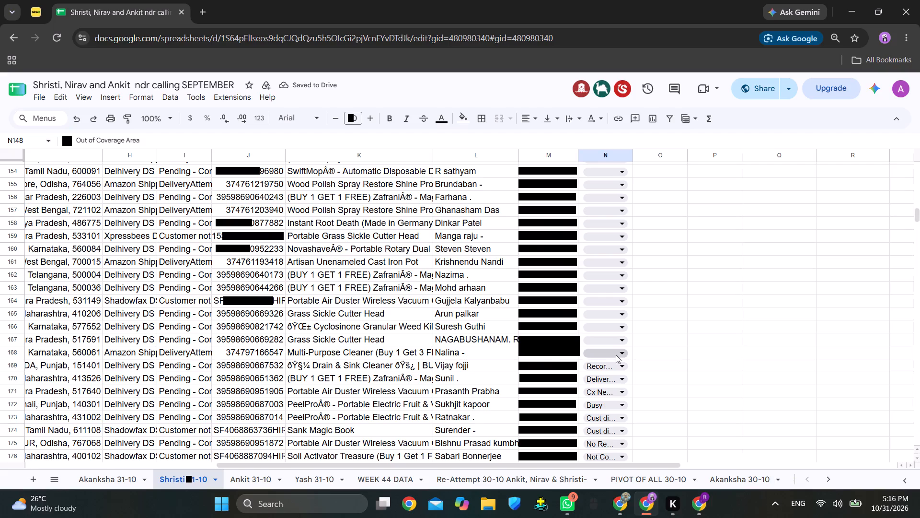
click(616, 355)
scroll(625, 395, down, 7)
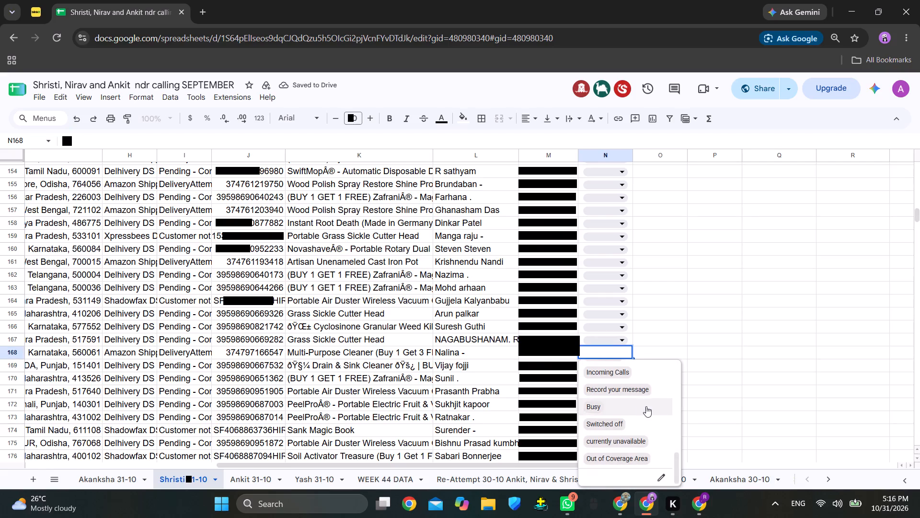
scroll(590, 409, up, 1)
click(610, 430)
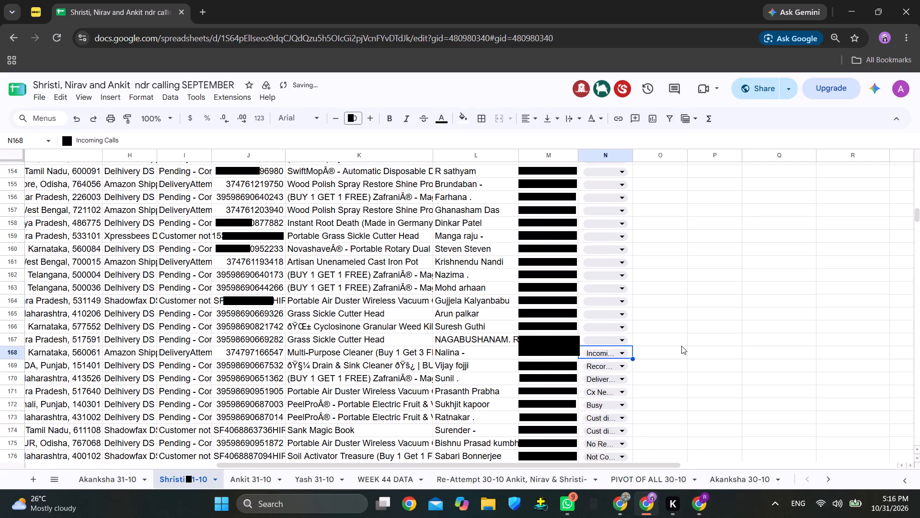
Glance at the pivot table's remark counts and set the remark for row 149 to Not Connected.
scroll(677, 332, up, 3)
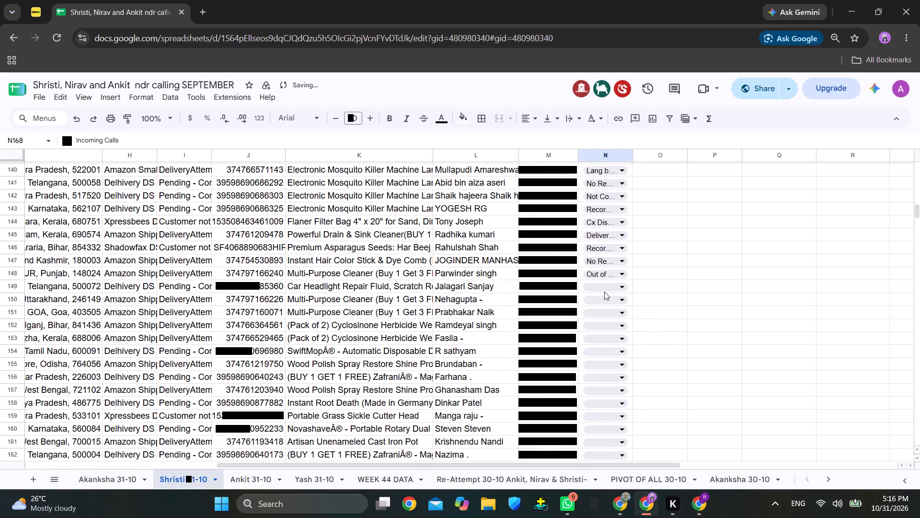
scroll(814, 279, up, 20)
scroll(814, 279, up, 5)
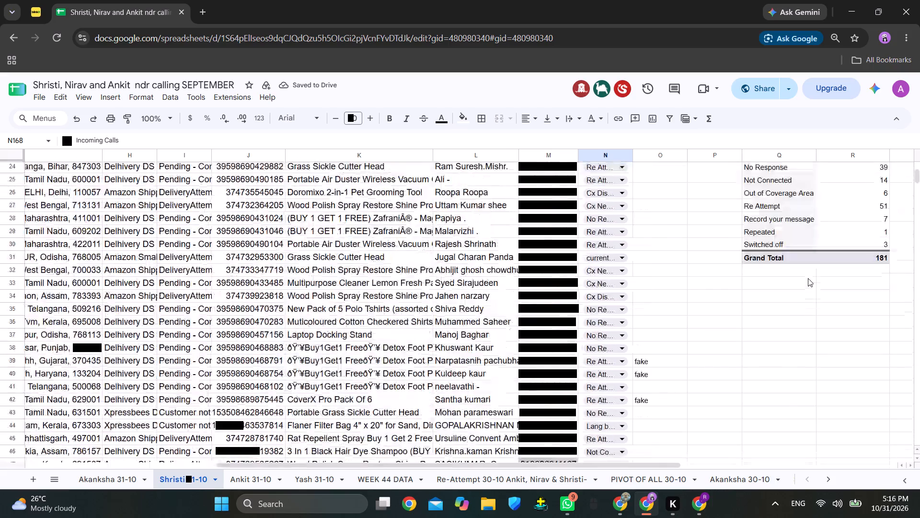
scroll(805, 281, down, 20)
scroll(805, 281, down, 1)
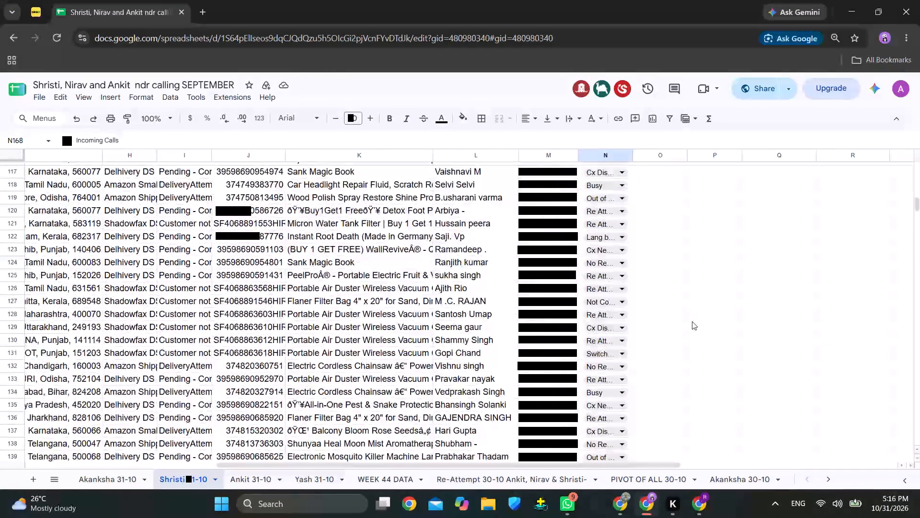
scroll(692, 321, down, 5)
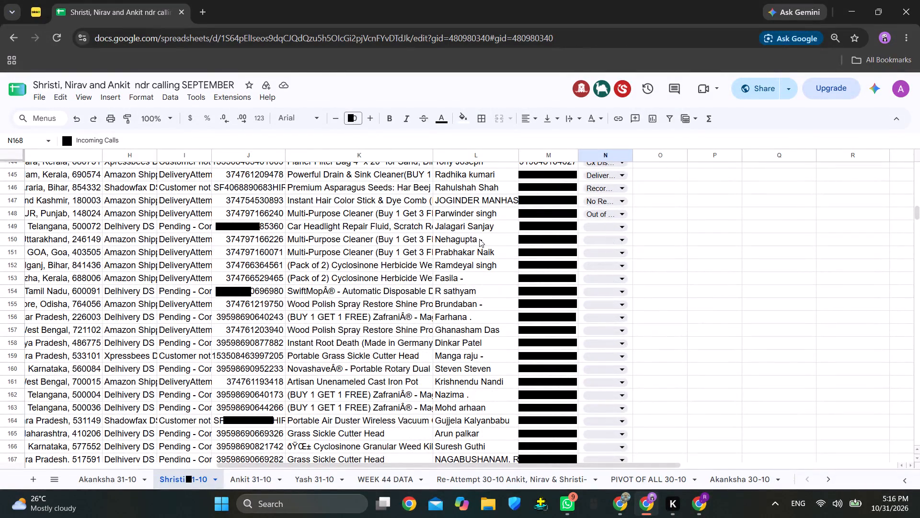
click(617, 229)
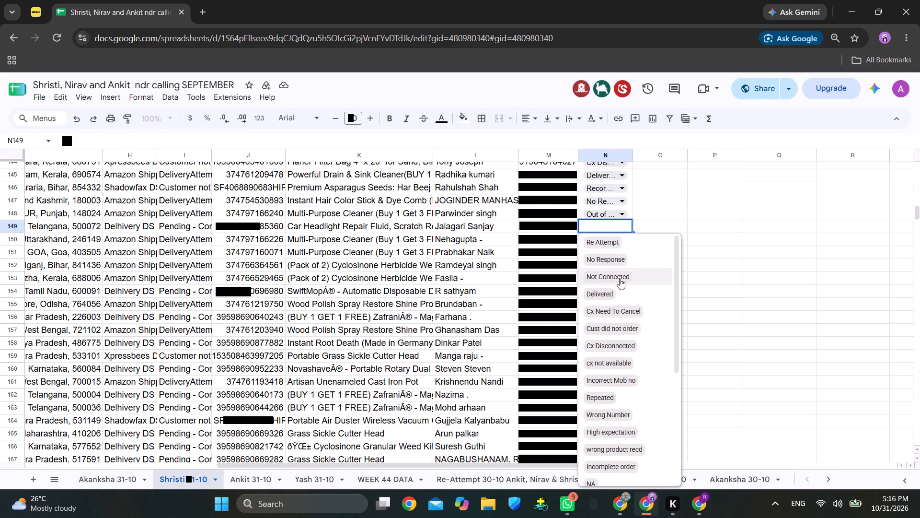
click(618, 279)
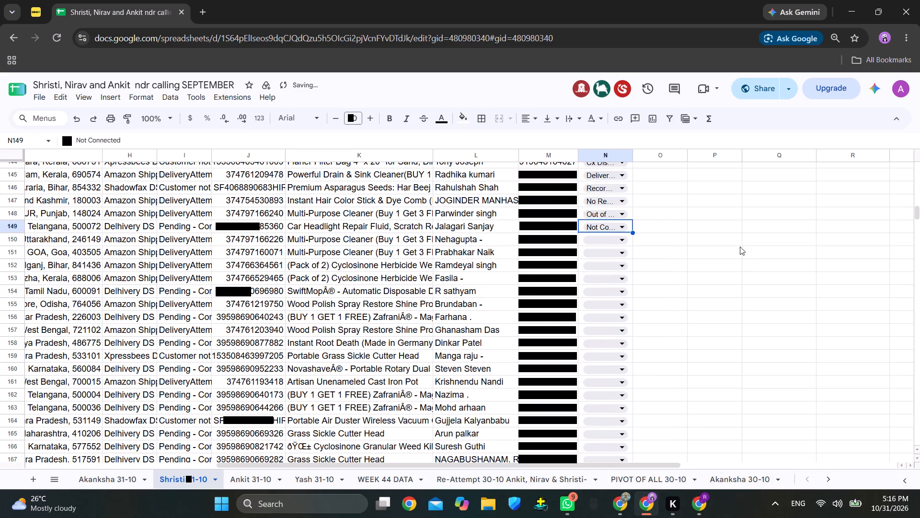
Check the Yash 31-10 sheet for rows still lacking a remark and return to the Shristi 31-10 sheet.
scroll(738, 250, down, 1)
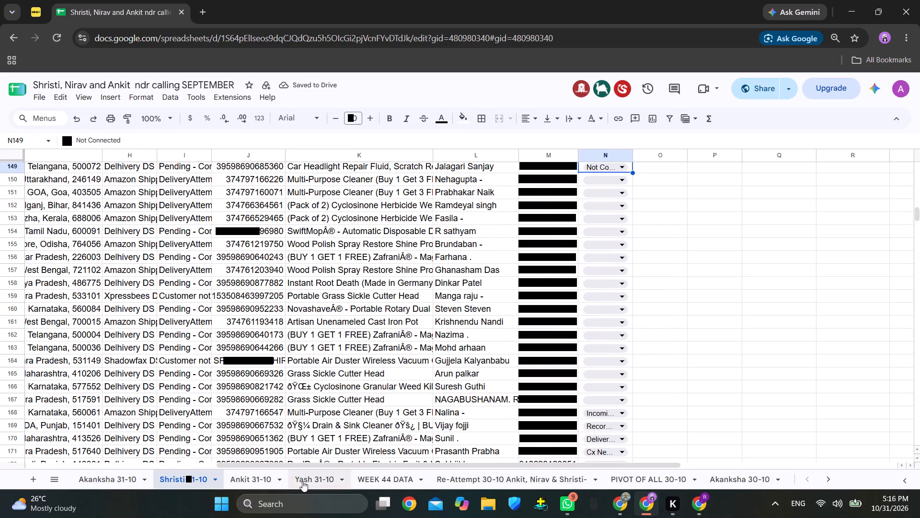
click(304, 482)
scroll(563, 387, down, 1)
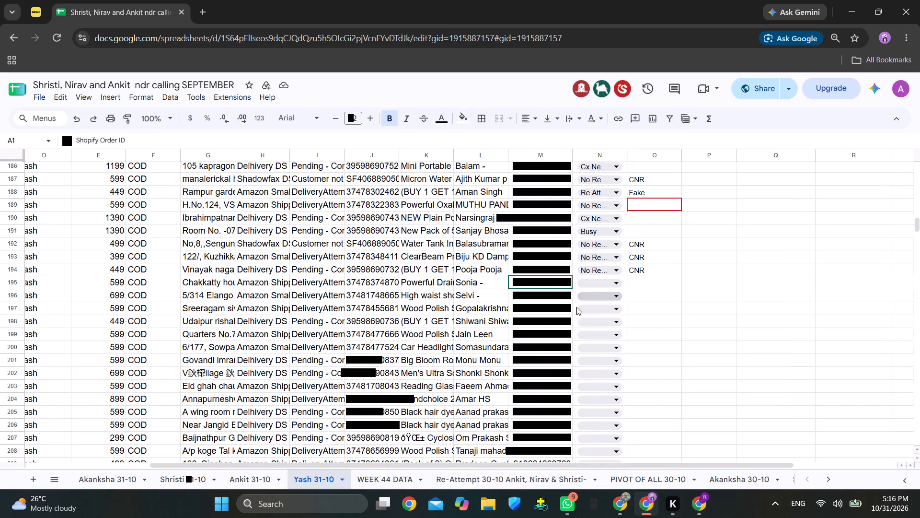
click(195, 486)
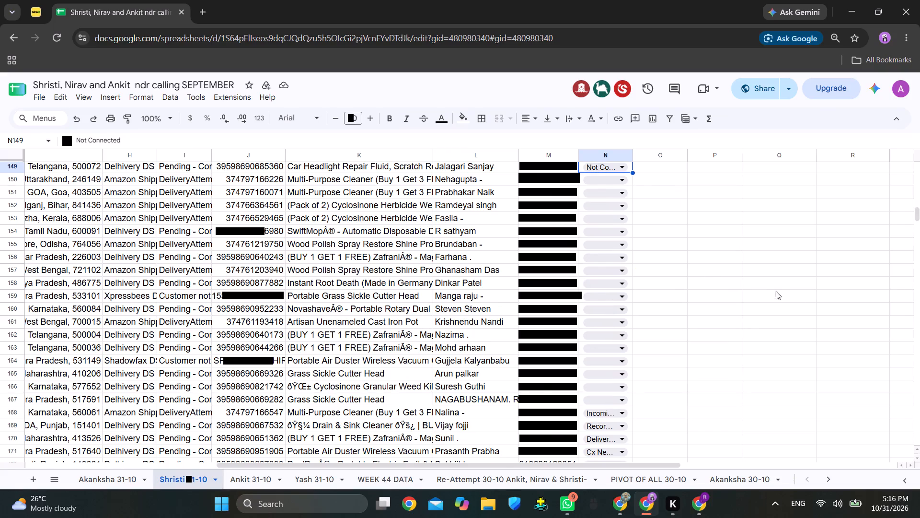
Set the remark for row 150 of the Shristi 31-10 sheet to Cx Disconnected.
scroll(772, 291, up, 1)
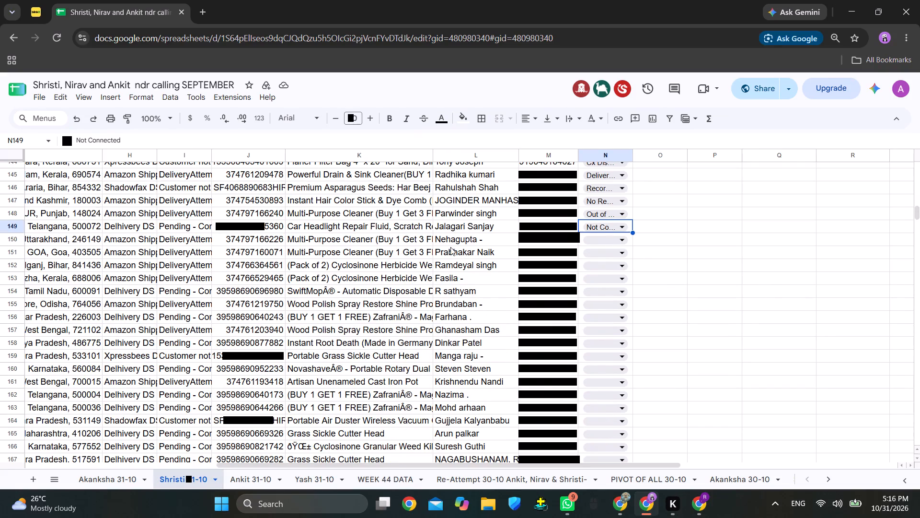
click(611, 244)
click(623, 360)
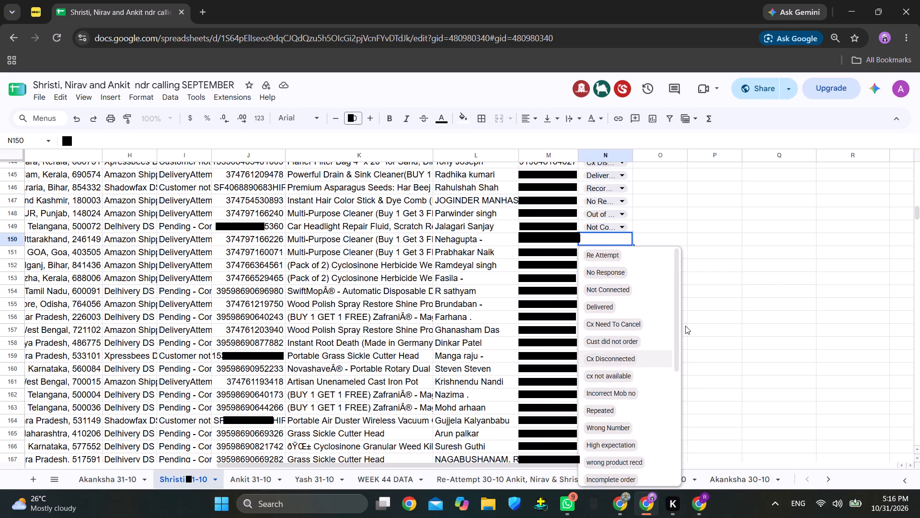
Check the updated remark counts in the Shristi 31-10 pivot table and return to the rows without remarks.
scroll(857, 278, up, 20)
scroll(844, 265, down, 1)
scroll(844, 265, up, 10)
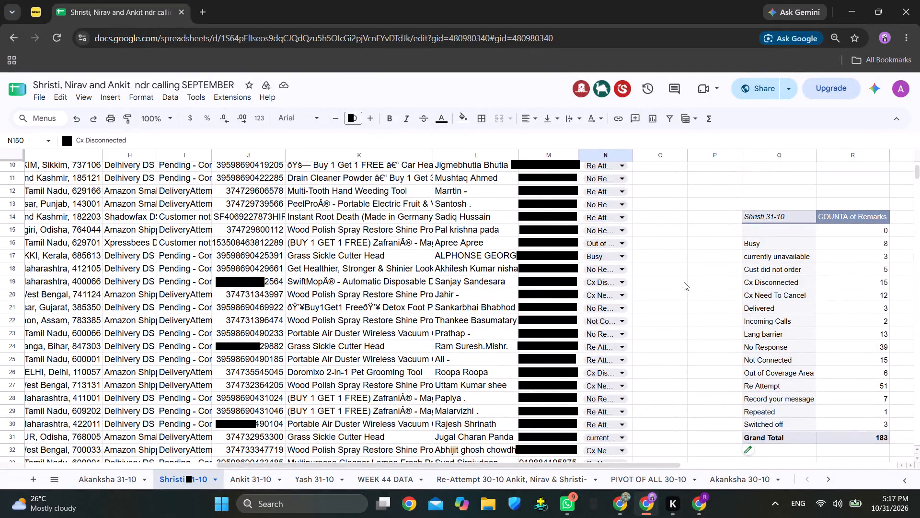
scroll(678, 296, down, 8)
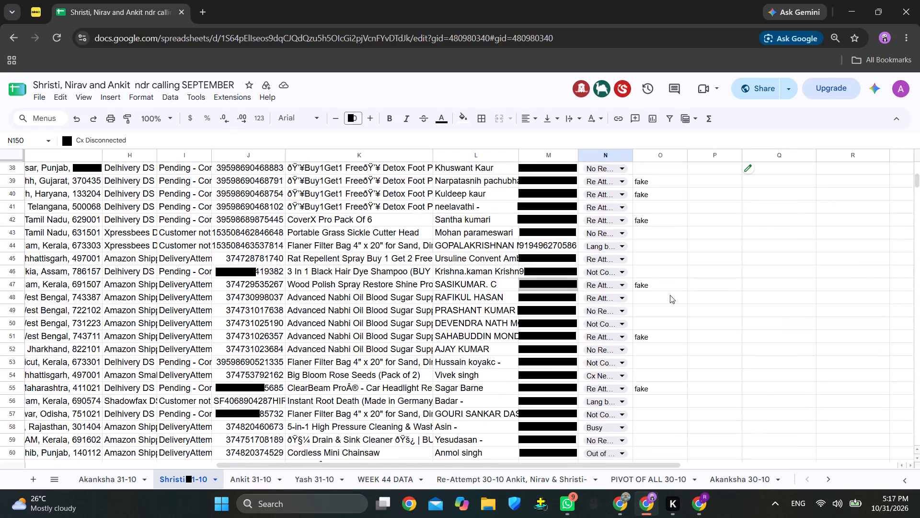
scroll(670, 295, down, 20)
scroll(670, 295, down, 1)
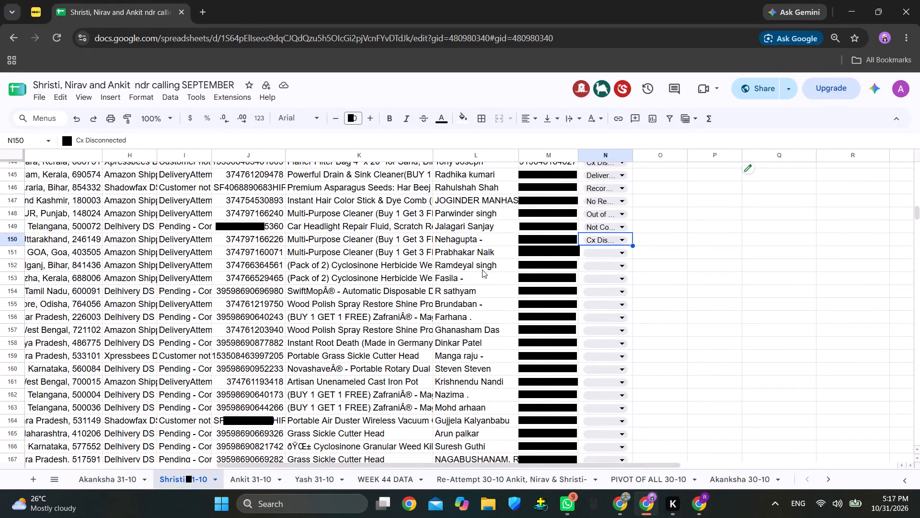
Set the remark for row 151 of the Shristi 31-10 sheet to Switched off.
click(613, 255)
scroll(622, 318, down, 7)
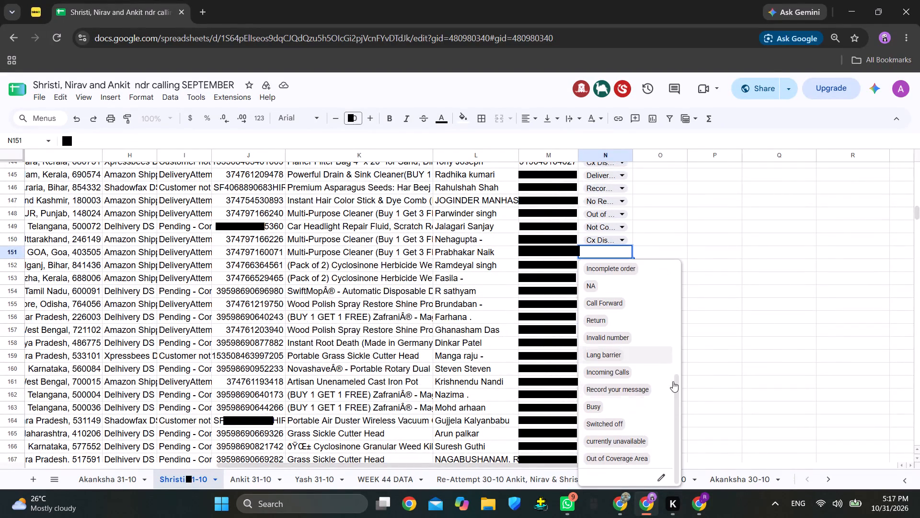
click(614, 424)
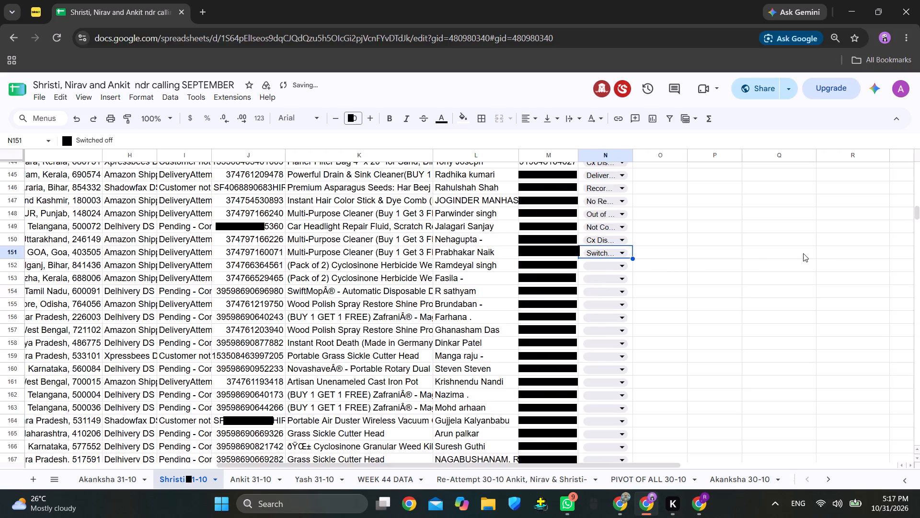
Review the remark counts in the Shristi 31-10 pivot table and return to the rows without remarks.
scroll(831, 248, up, 1)
scroll(831, 249, down, 1)
scroll(831, 249, up, 20)
scroll(831, 249, up, 3)
scroll(828, 236, down, 1)
scroll(828, 236, up, 6)
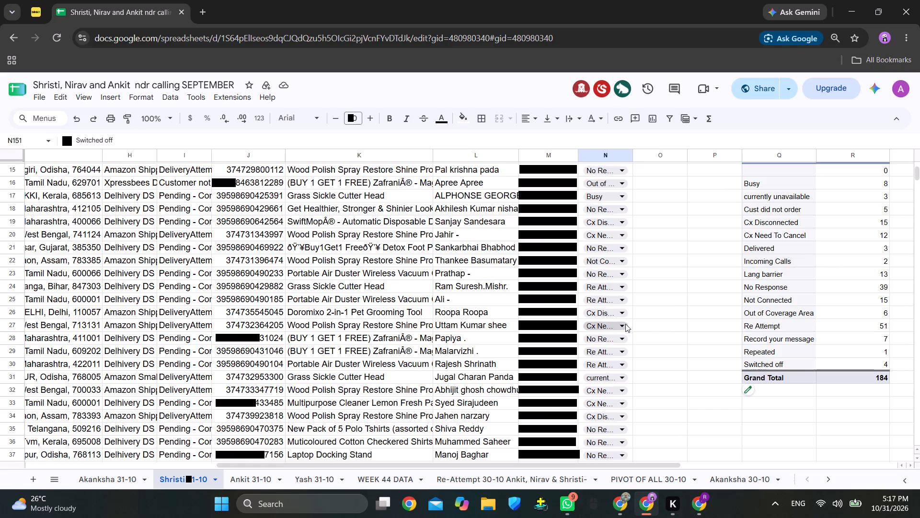
scroll(617, 294, down, 6)
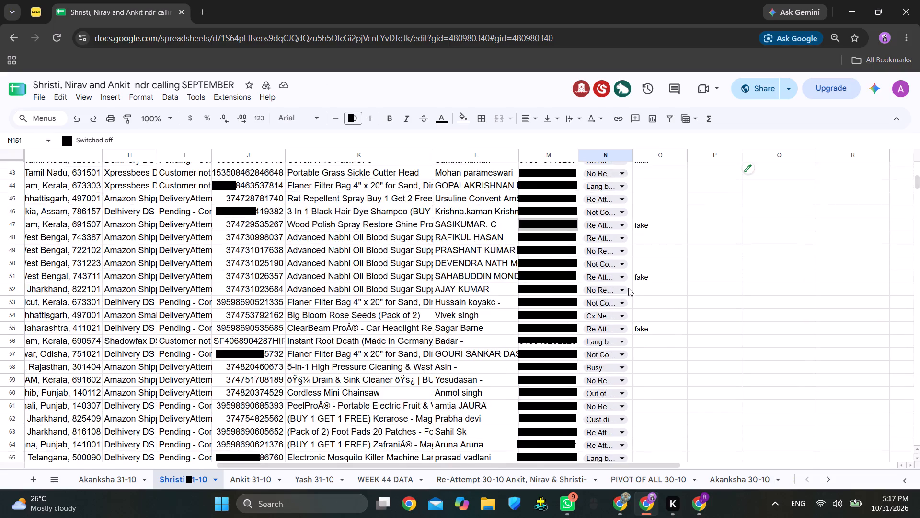
scroll(628, 288, down, 2)
scroll(625, 284, down, 19)
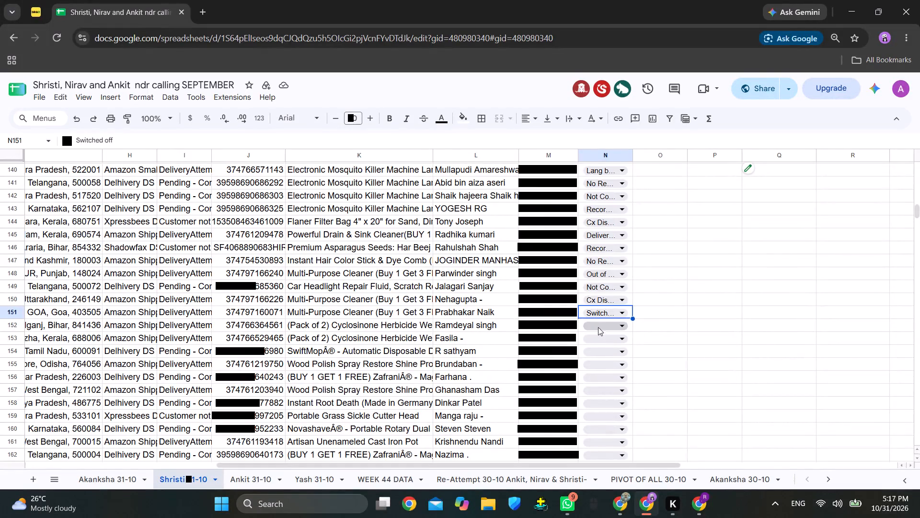
scroll(679, 341, down, 2)
scroll(679, 341, up, 1)
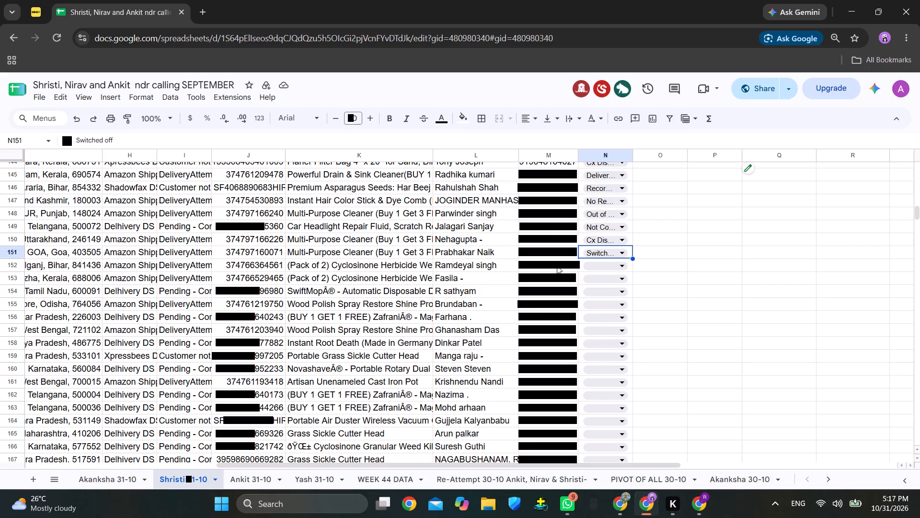
Set the remark for row 152 of the Shristi 31-10 sheet to Re Attempt.
click(599, 267)
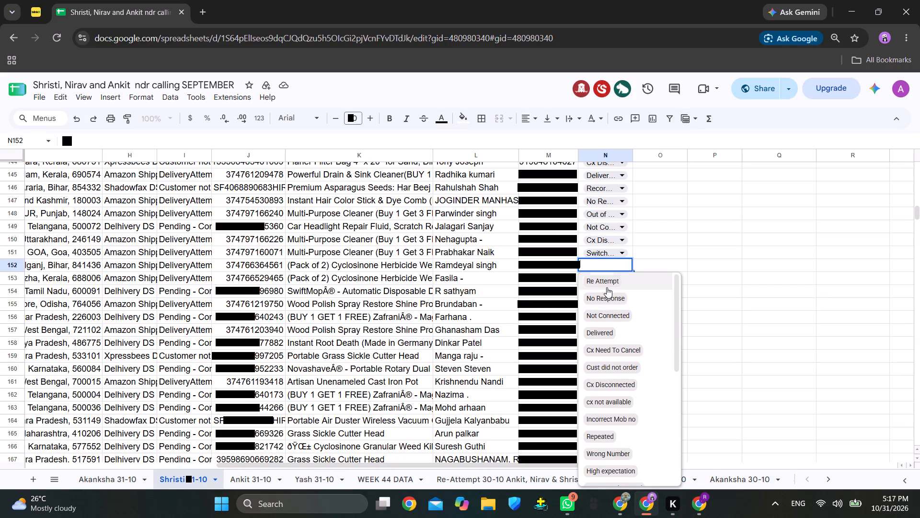
click(609, 285)
Check the updated remark counts in the Shristi 31-10 pivot table and return to row 153.
scroll(885, 244, up, 19)
scroll(791, 232, down, 1)
scroll(791, 232, up, 1)
scroll(791, 232, down, 1)
scroll(791, 232, up, 4)
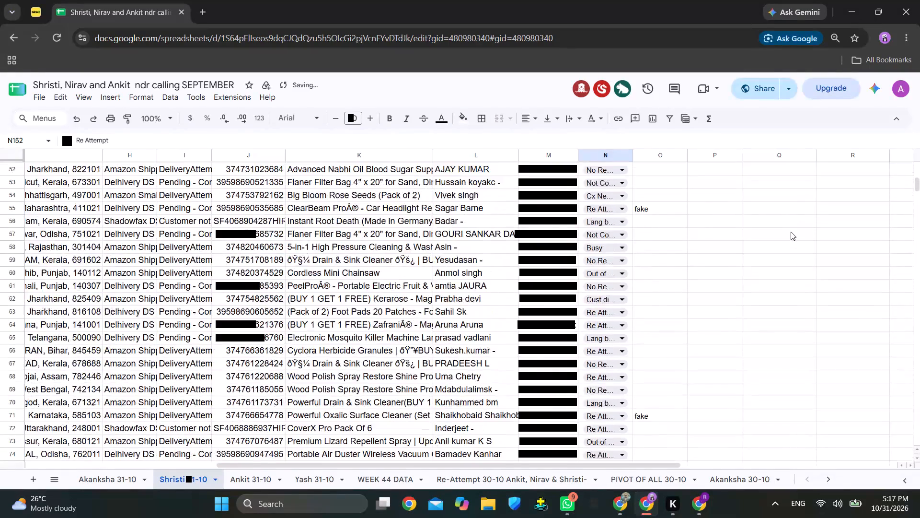
scroll(791, 232, up, 6)
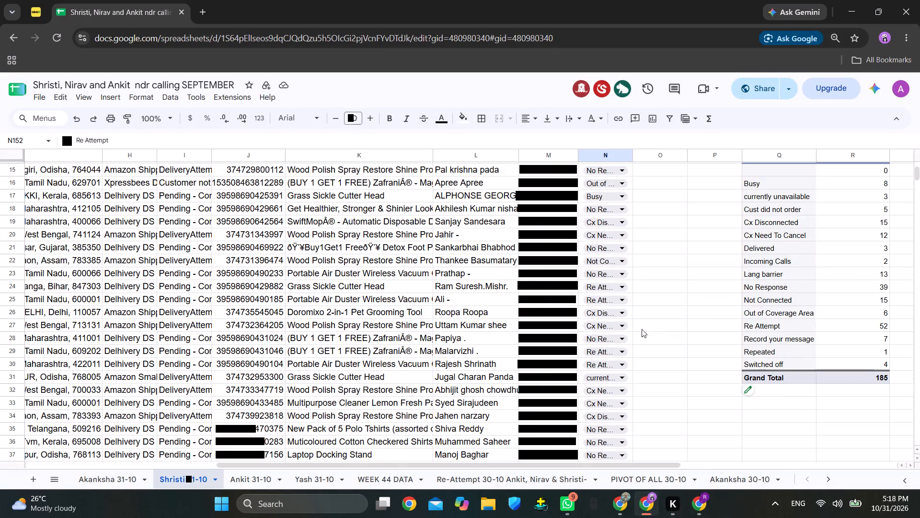
scroll(633, 331, down, 20)
scroll(633, 331, down, 8)
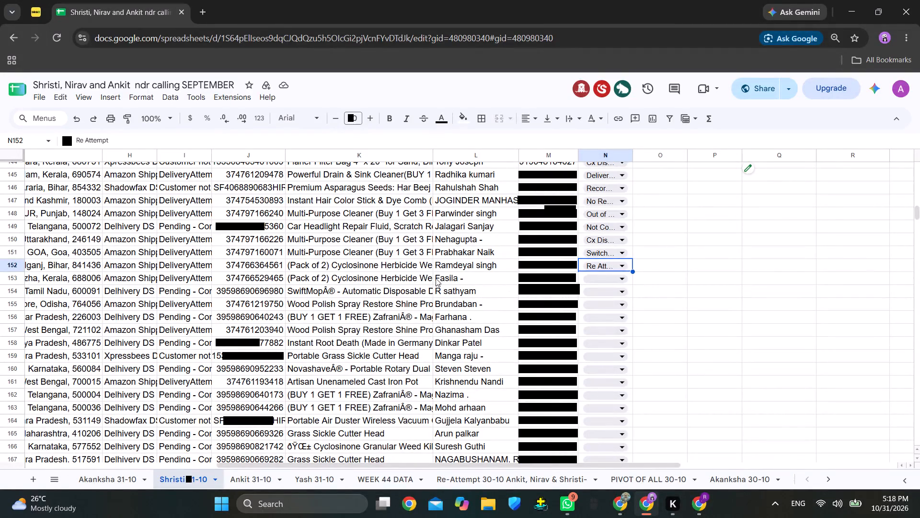
Set the remarks in the Shristi 31-10 sheet to Lang barrier for row 153 and No Response for row 154.
click(607, 276)
scroll(648, 352, down, 5)
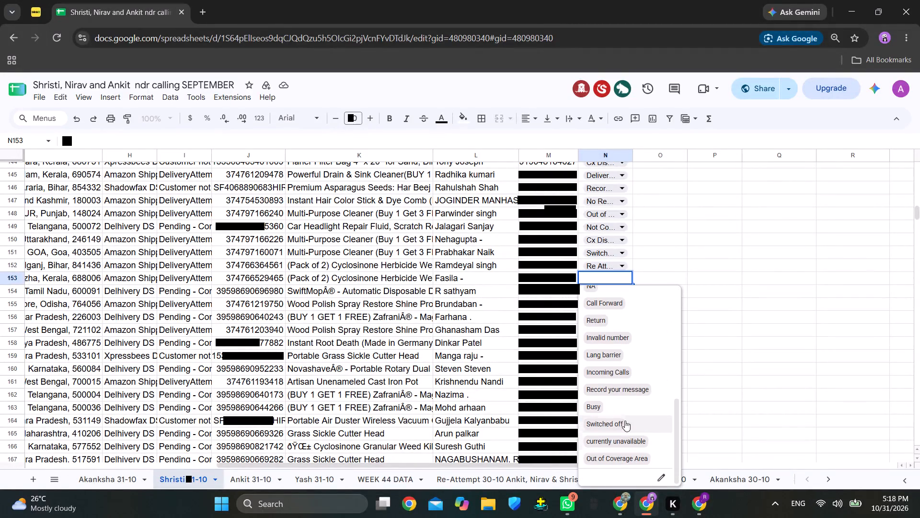
click(608, 356)
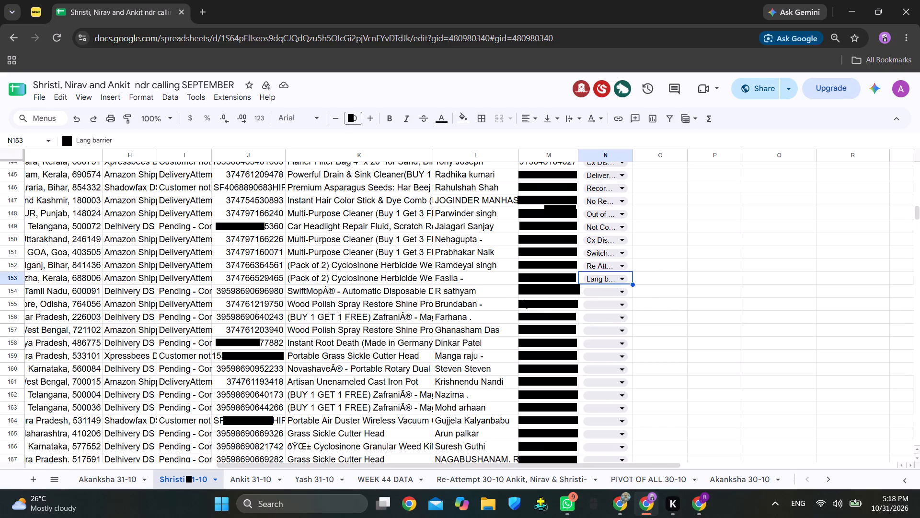
click(614, 296)
click(614, 321)
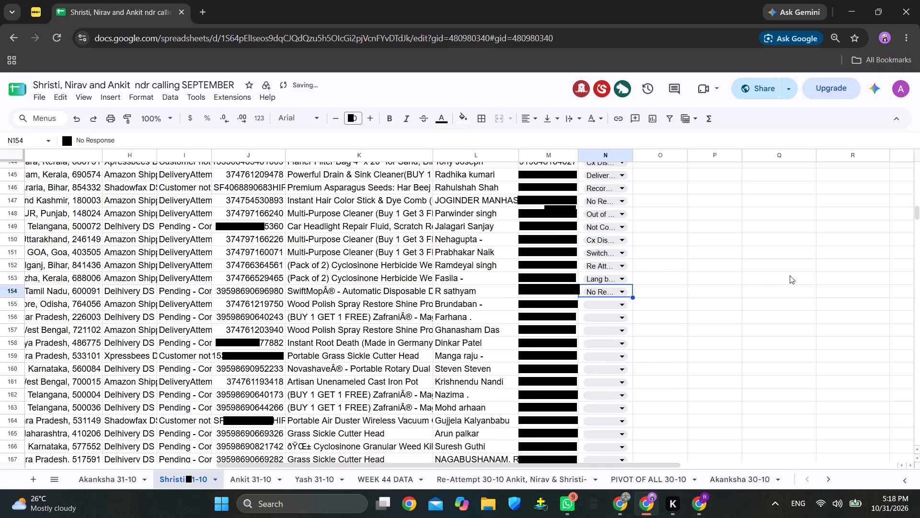
Compare the Shristi 31-10 pivot counts with remark progress in the Akanksha 31-10 and Yash 31-10 sheets, returning to Shristi's unfilled rows.
scroll(898, 245, up, 20)
scroll(898, 245, up, 2)
scroll(789, 235, down, 1)
scroll(789, 235, up, 9)
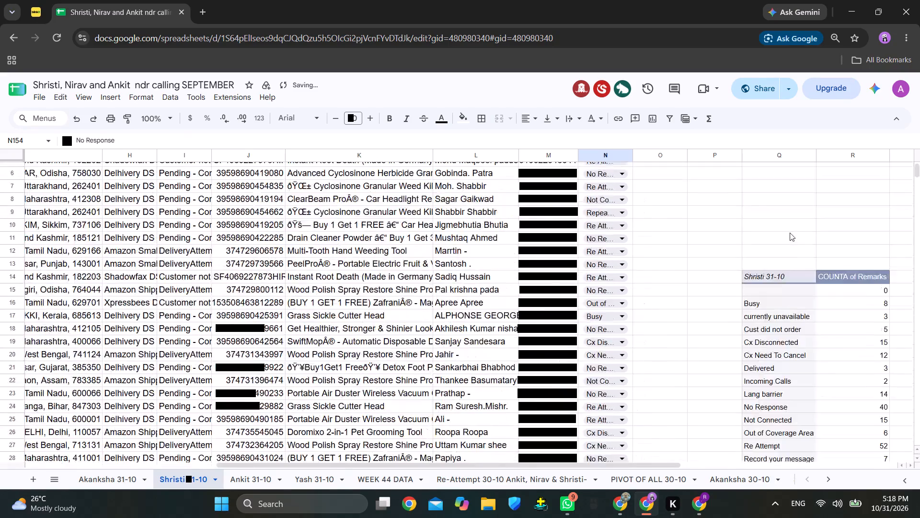
scroll(790, 233, down, 2)
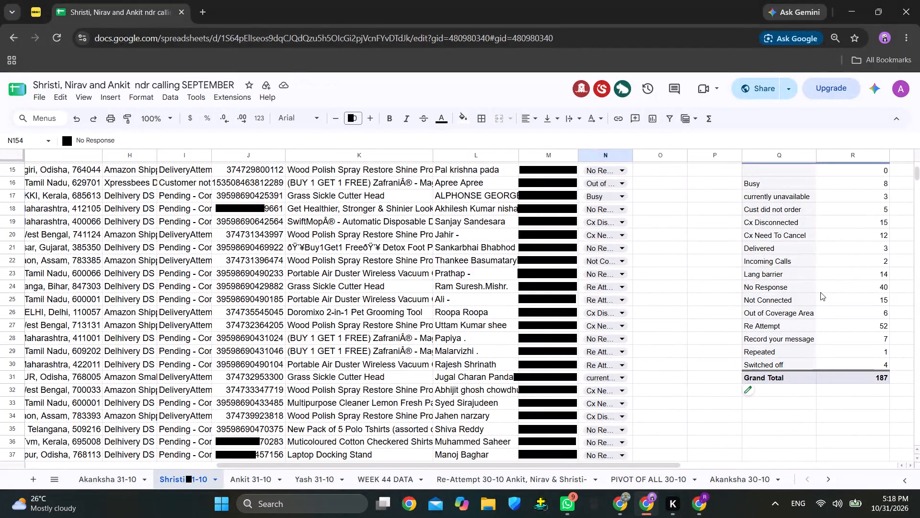
click(113, 478)
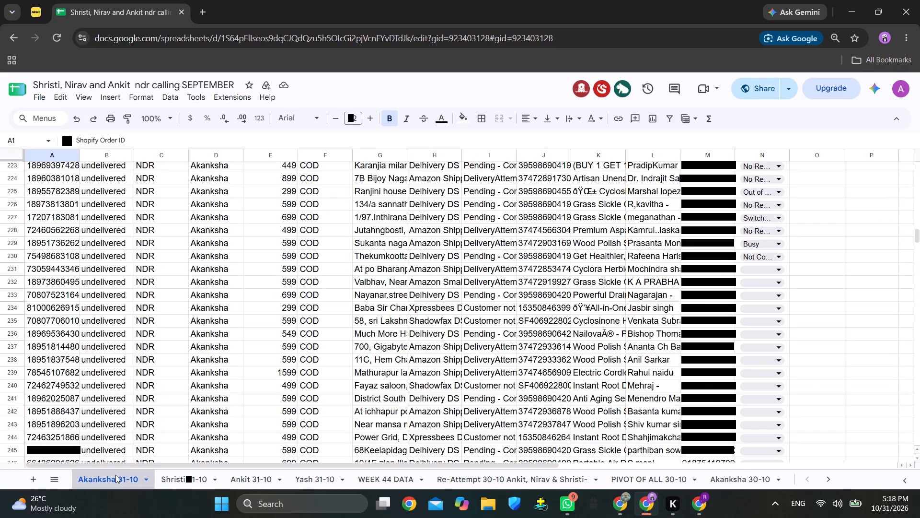
click(320, 483)
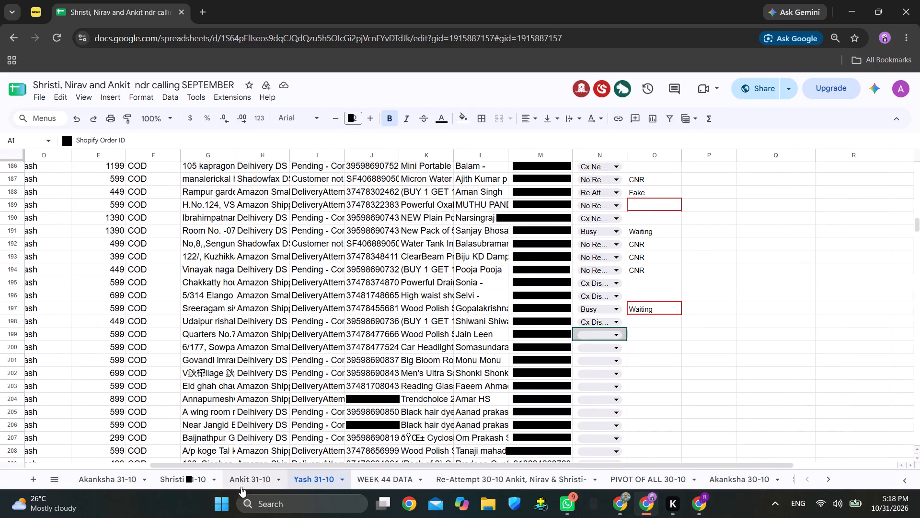
click(187, 488)
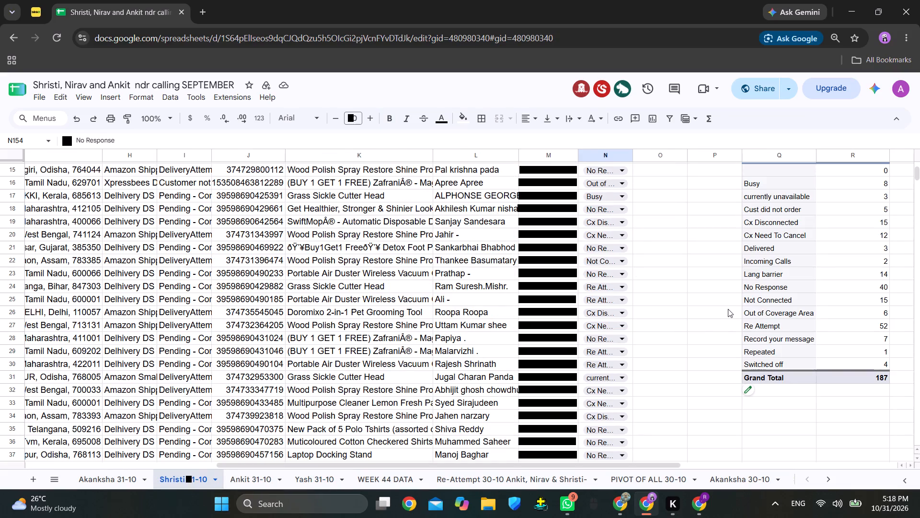
scroll(640, 308, down, 20)
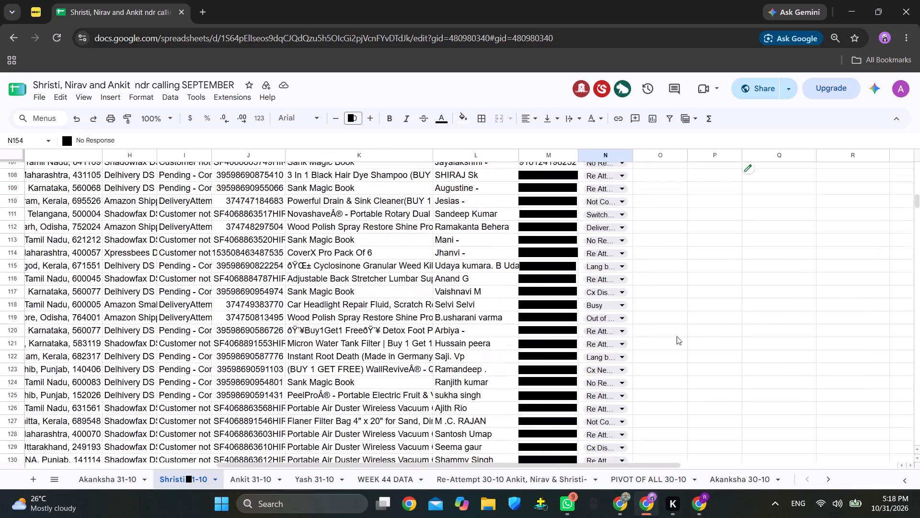
scroll(677, 336, down, 8)
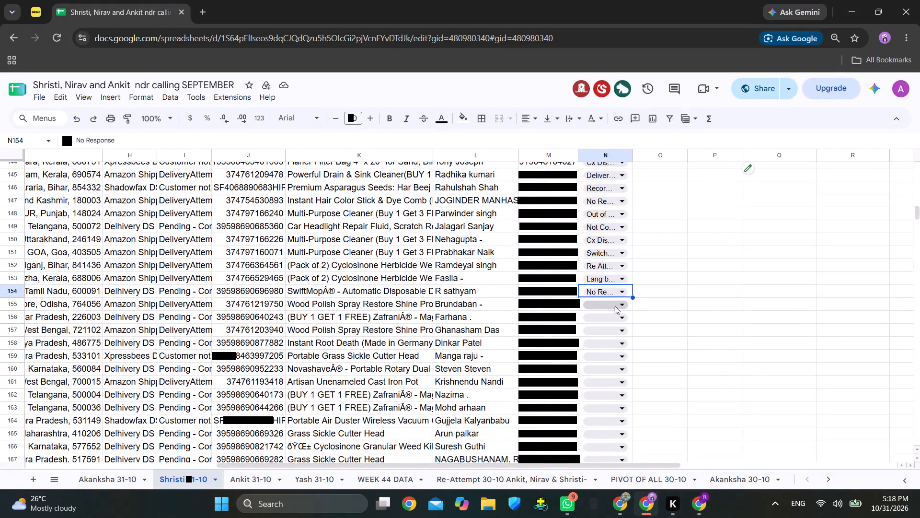
Look over the row 155 remark options and the Shristi 31-10 pivot table's remark counts without choosing a remark.
click(614, 308)
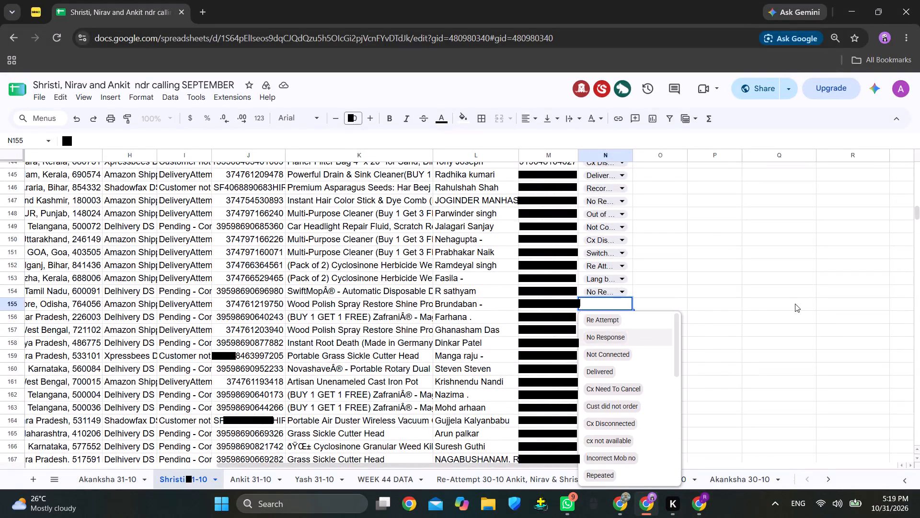
click(534, 304)
scroll(822, 273, up, 7)
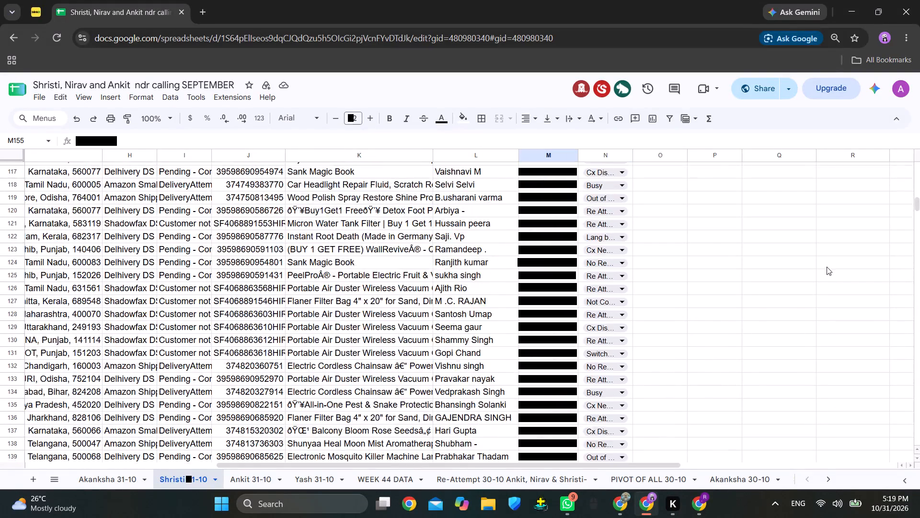
scroll(827, 267, up, 11)
scroll(805, 233, down, 1)
scroll(805, 233, up, 11)
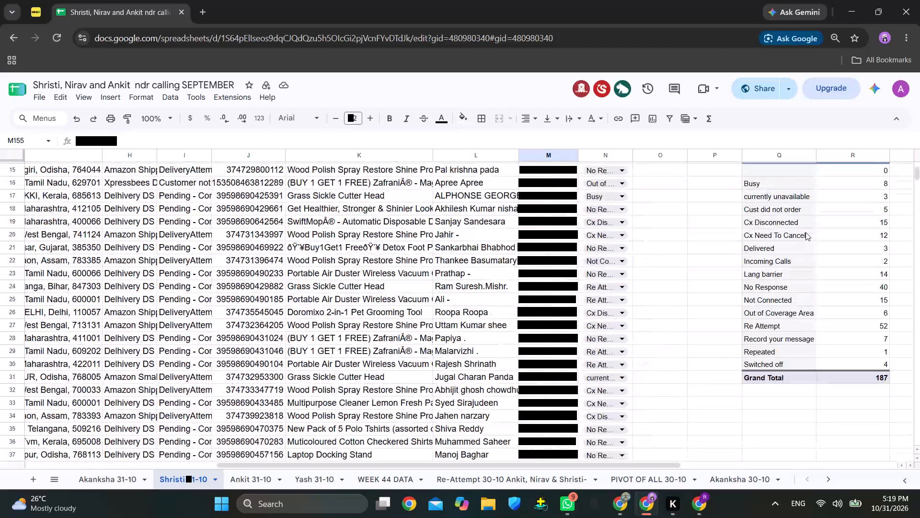
scroll(805, 232, up, 1)
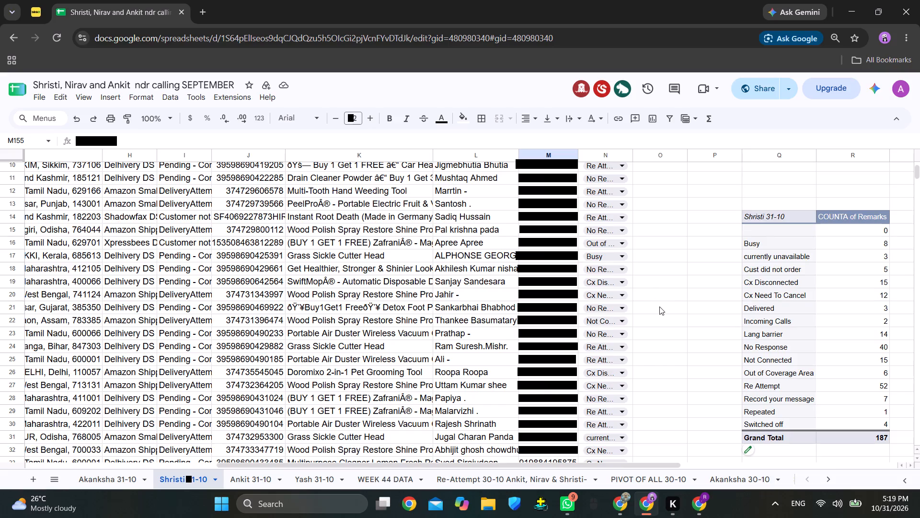
scroll(596, 348, down, 20)
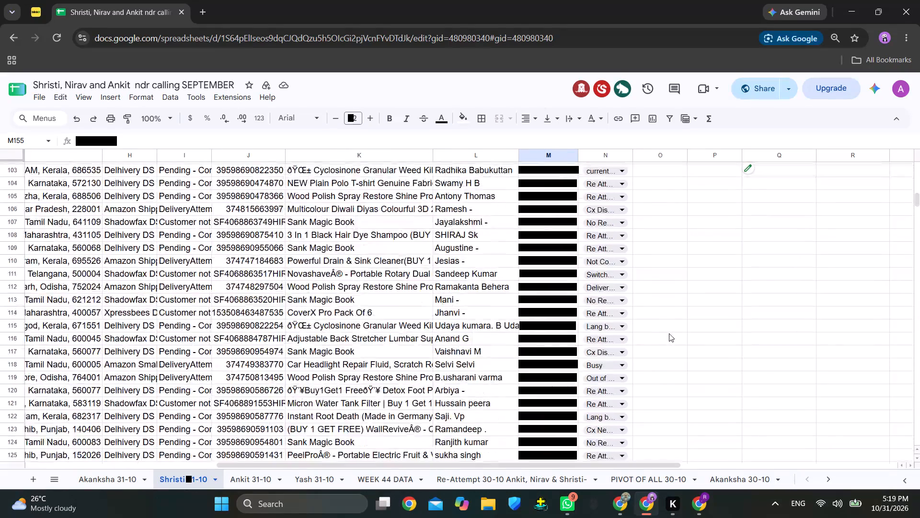
scroll(669, 333, down, 9)
Set the remark for row 155 of the Shristi 31-10 sheet to Delivered.
click(612, 308)
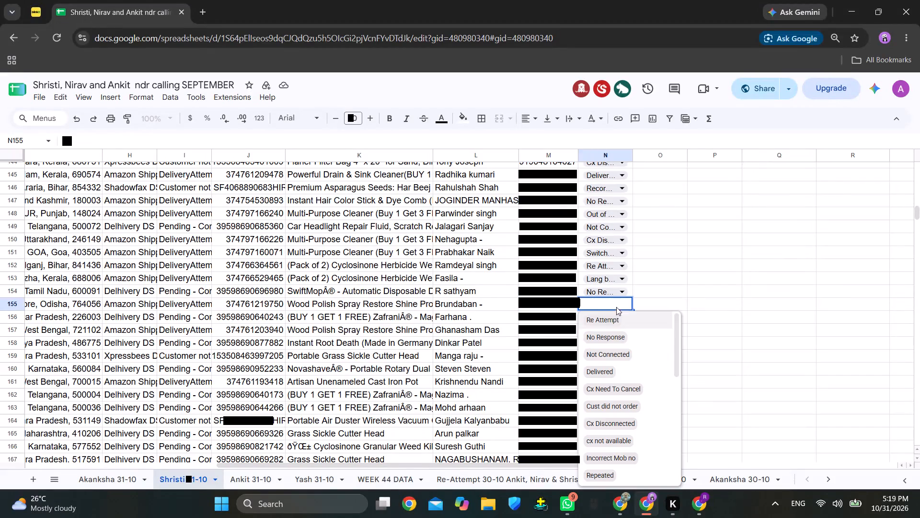
click(594, 373)
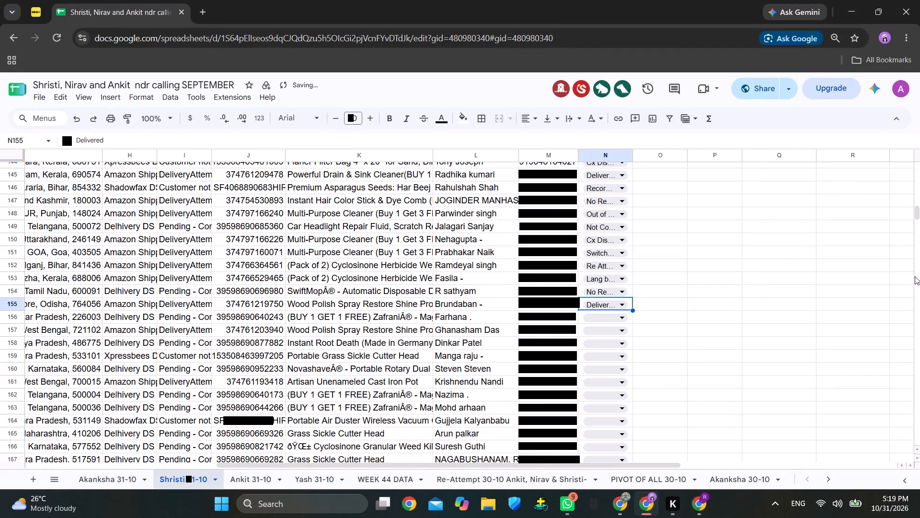
Check the remark progress in the Yash 31-10 and Akanksha 31-10 sheets and return to the Shristi 31-10 sheet.
click(333, 479)
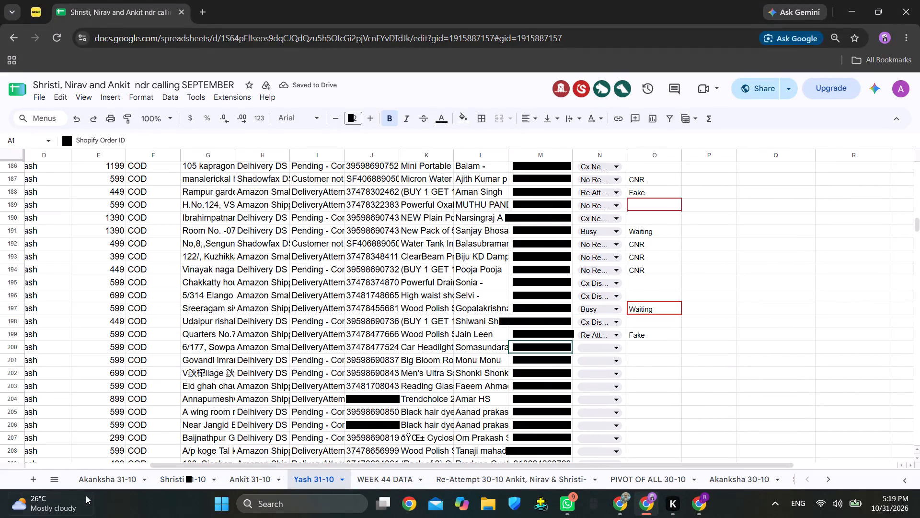
click(110, 481)
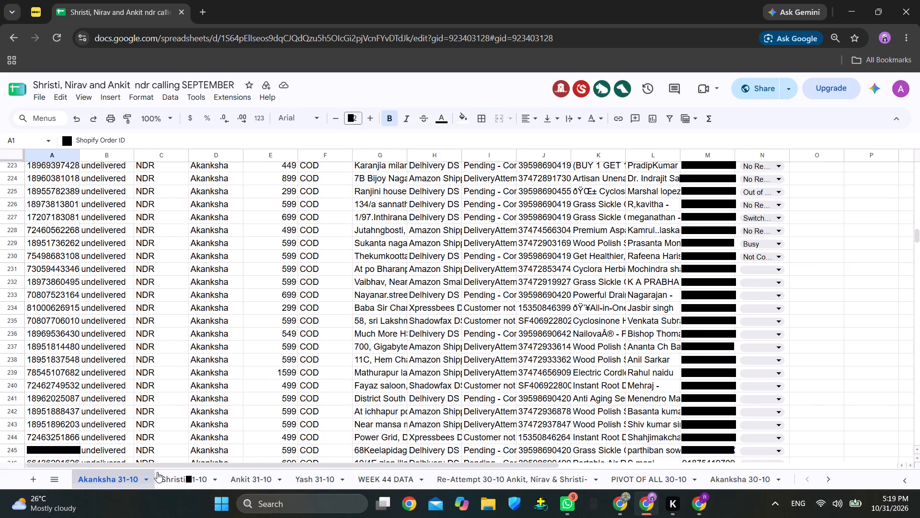
click(308, 478)
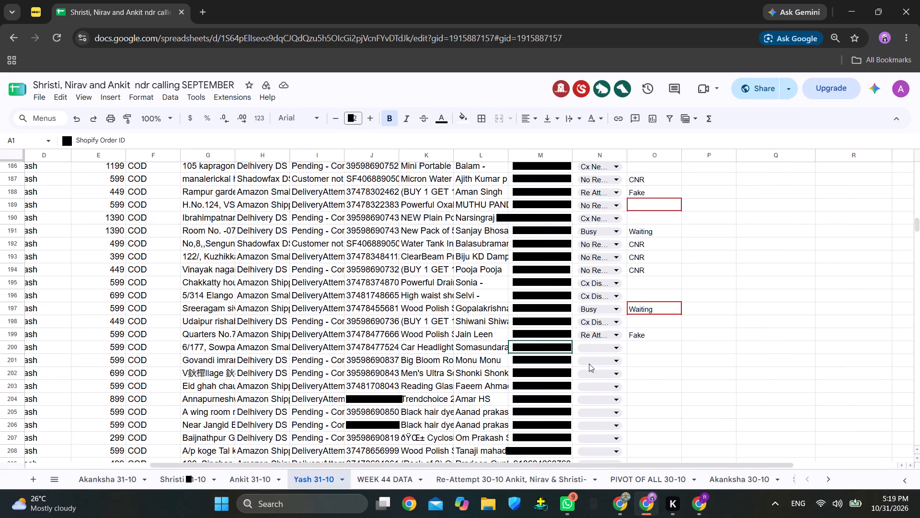
scroll(736, 292, up, 7)
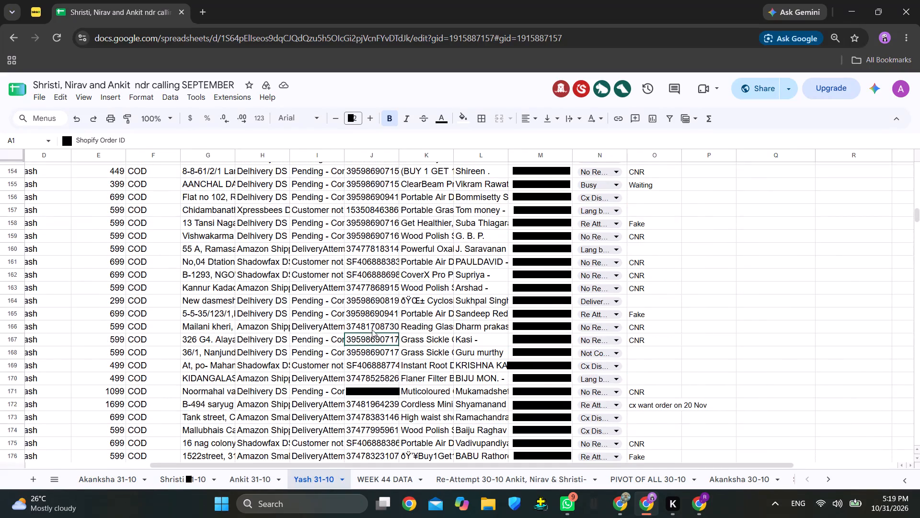
scroll(470, 335, down, 5)
scroll(619, 370, down, 1)
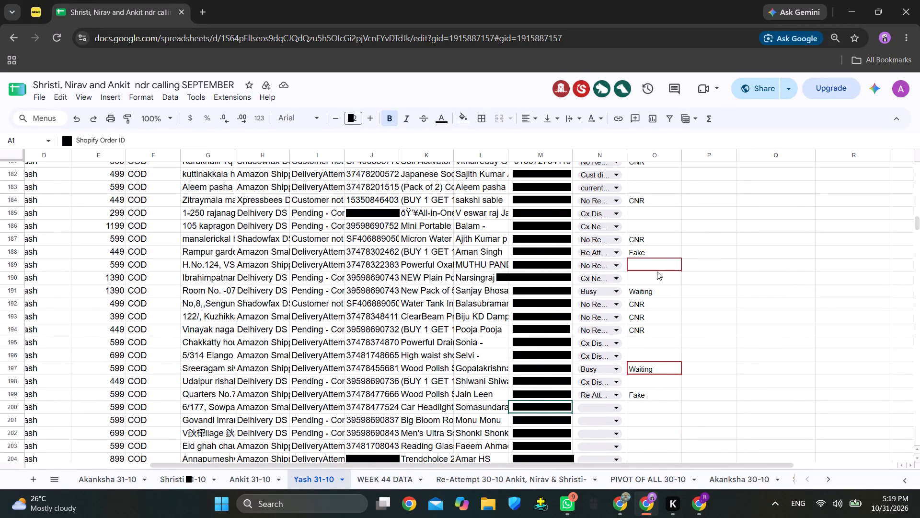
click(180, 481)
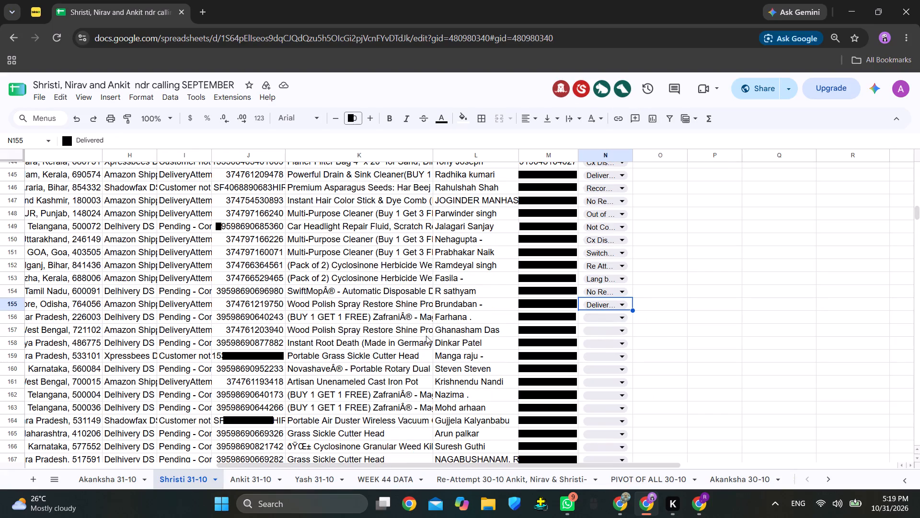
click(313, 478)
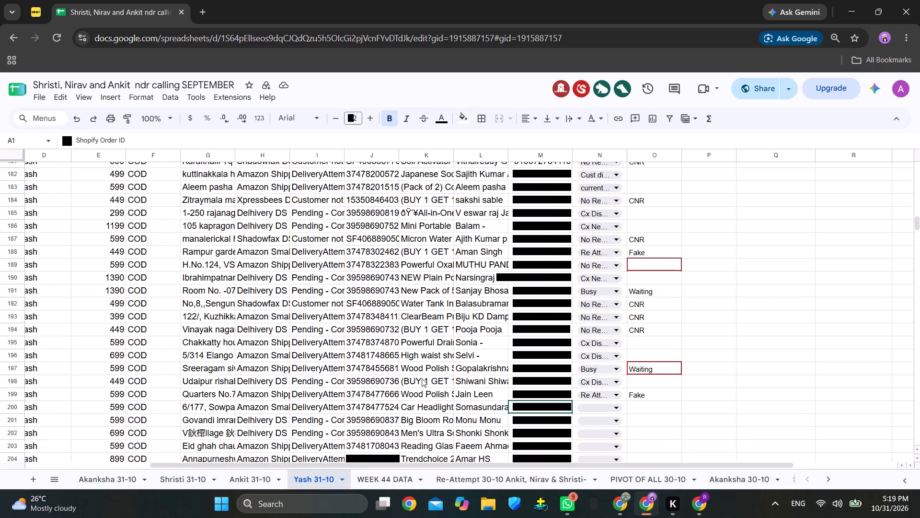
click(170, 478)
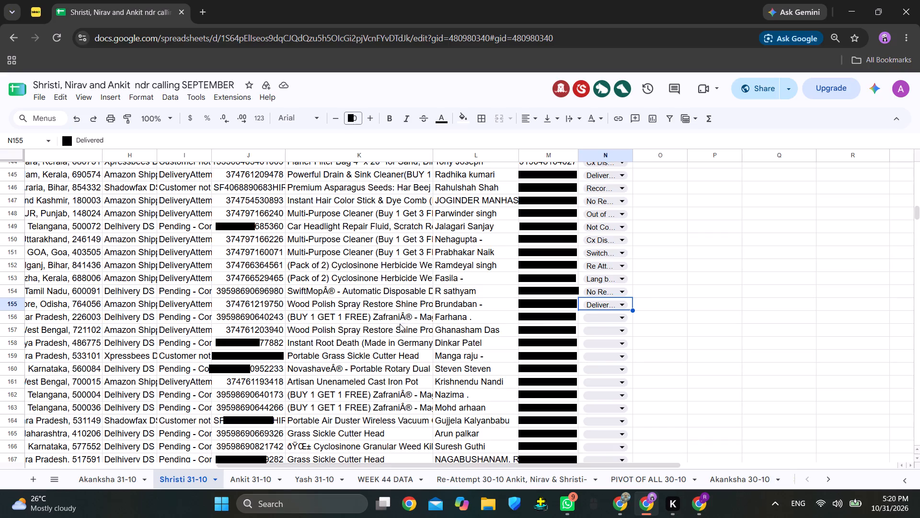
Set the remarks in the Shristi 31-10 sheet to Re Attempt for row 156 and Busy for row 157.
click(600, 320)
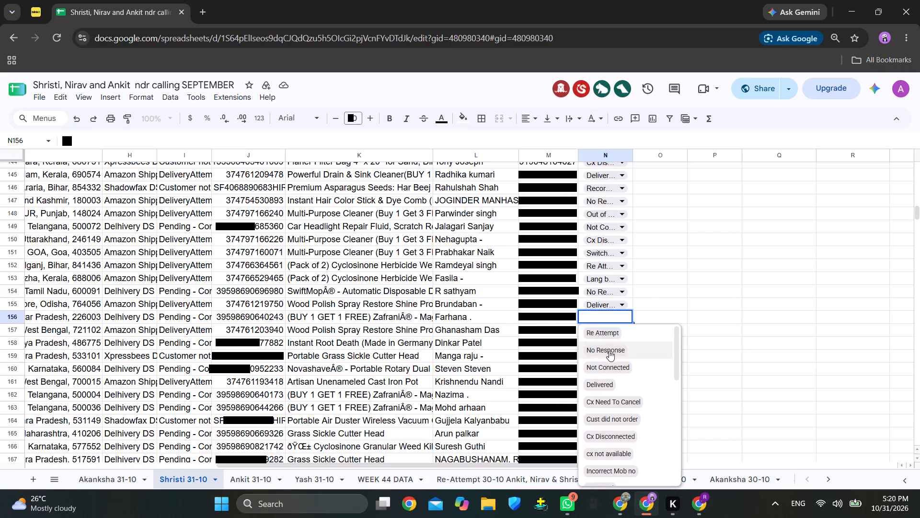
click(609, 333)
scroll(685, 338, down, 2)
scroll(848, 270, up, 7)
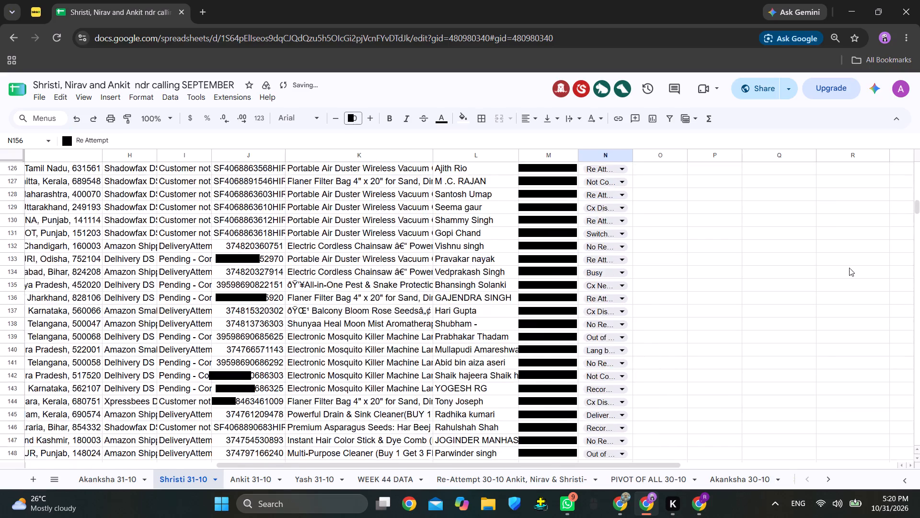
scroll(849, 268, up, 8)
scroll(832, 271, down, 1)
scroll(832, 271, up, 16)
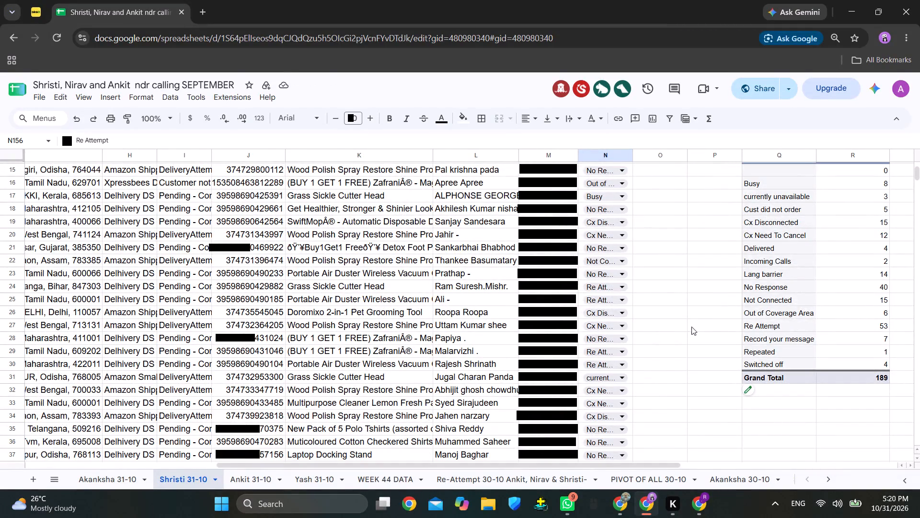
scroll(649, 351, down, 14)
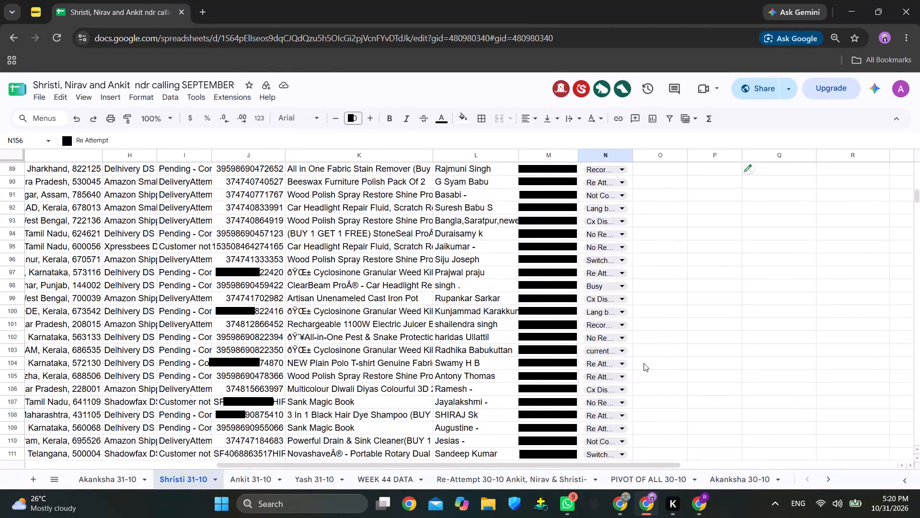
scroll(644, 363, down, 15)
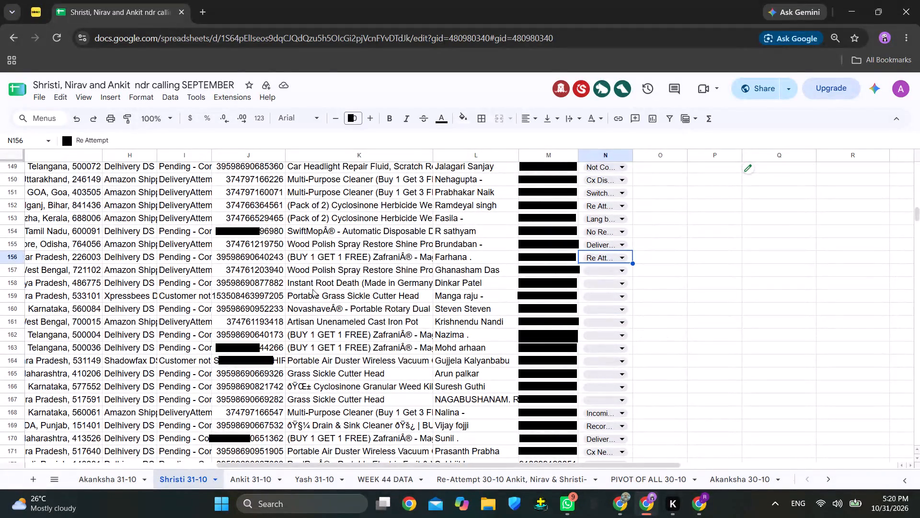
click(609, 271)
scroll(638, 375, down, 5)
click(598, 407)
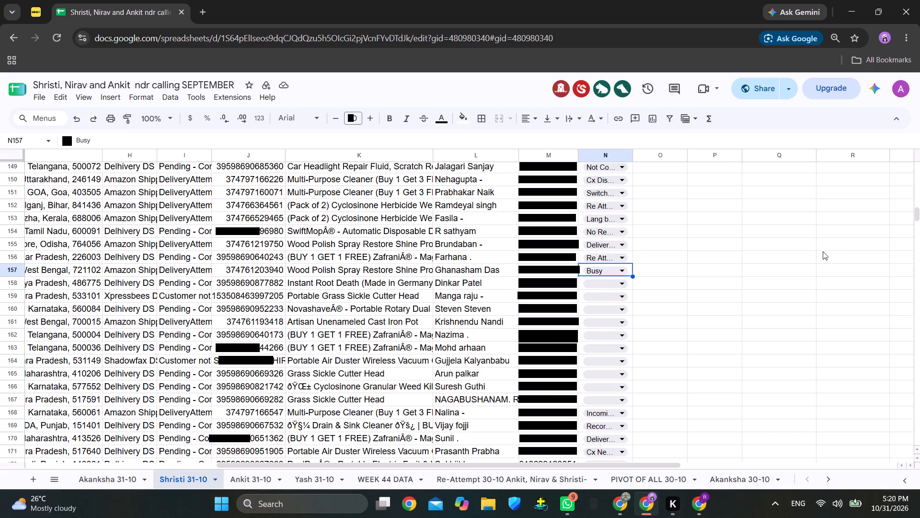
Review the remark counts in the Shristi 31-10 pivot table and return to the unfilled rows.
scroll(862, 244, up, 15)
scroll(860, 243, down, 1)
scroll(860, 243, up, 1)
scroll(860, 243, down, 1)
scroll(860, 243, up, 17)
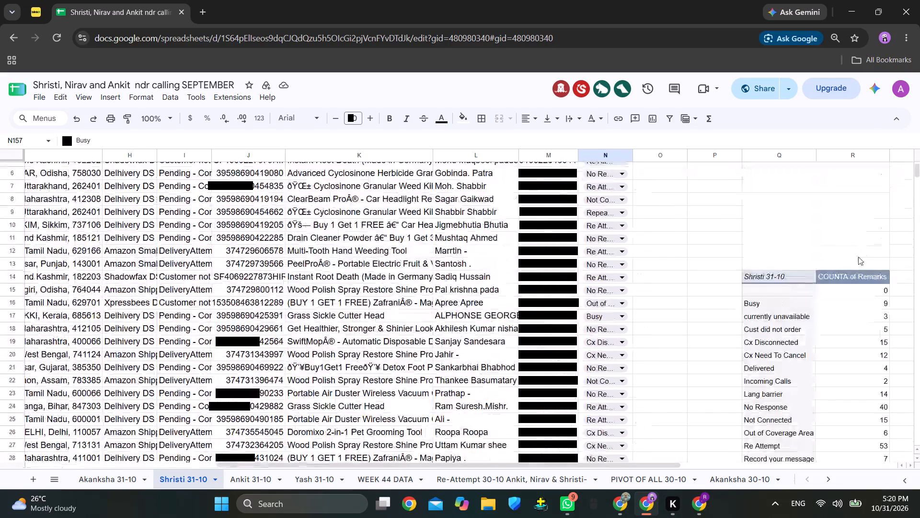
scroll(858, 261, down, 1)
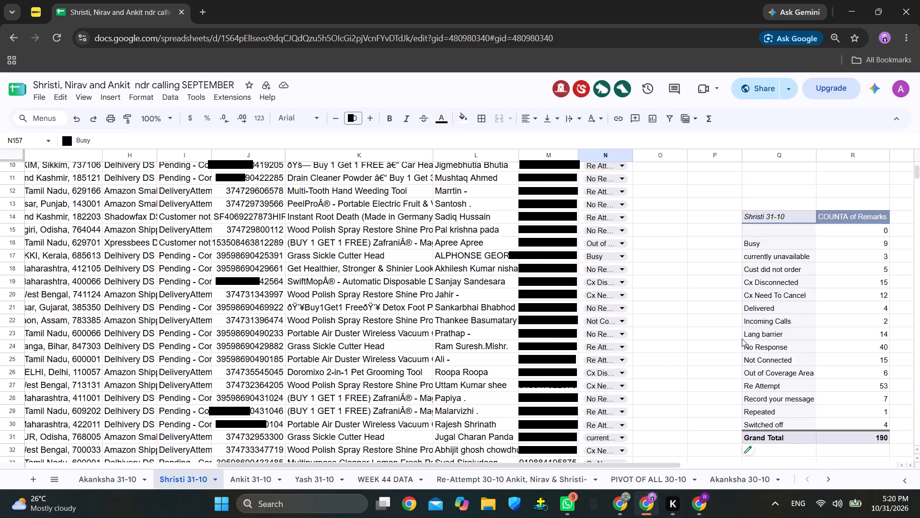
scroll(710, 347, down, 11)
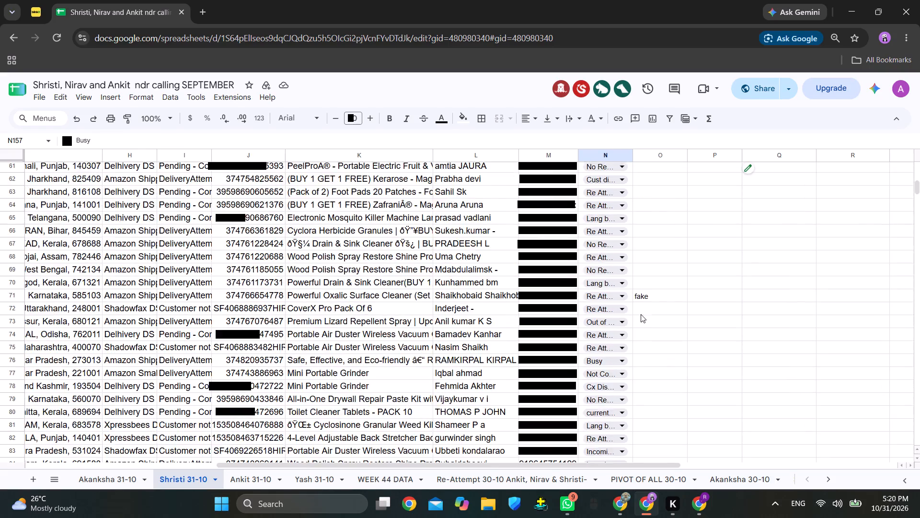
scroll(641, 314, down, 18)
scroll(685, 347, down, 1)
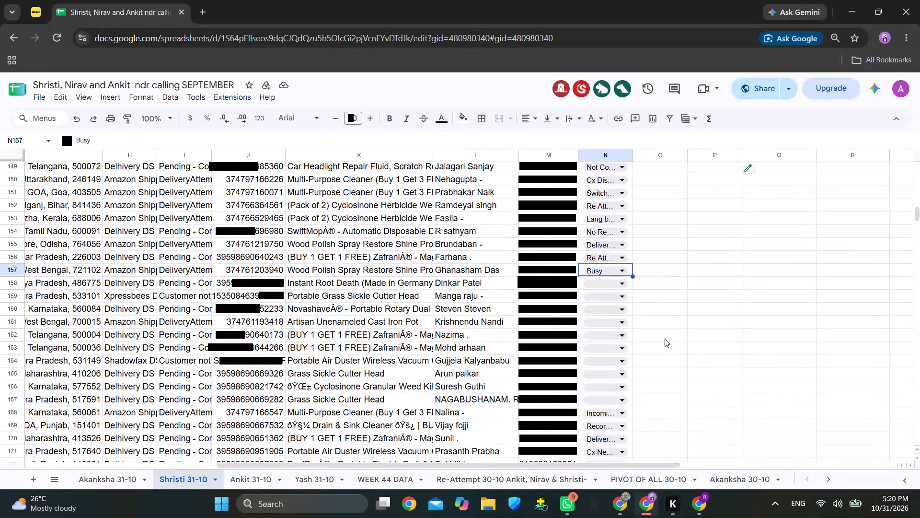
Set the remarks in the Shristi 31-10 sheet to No Response for row 158 and Switched off for row 159.
click(595, 283)
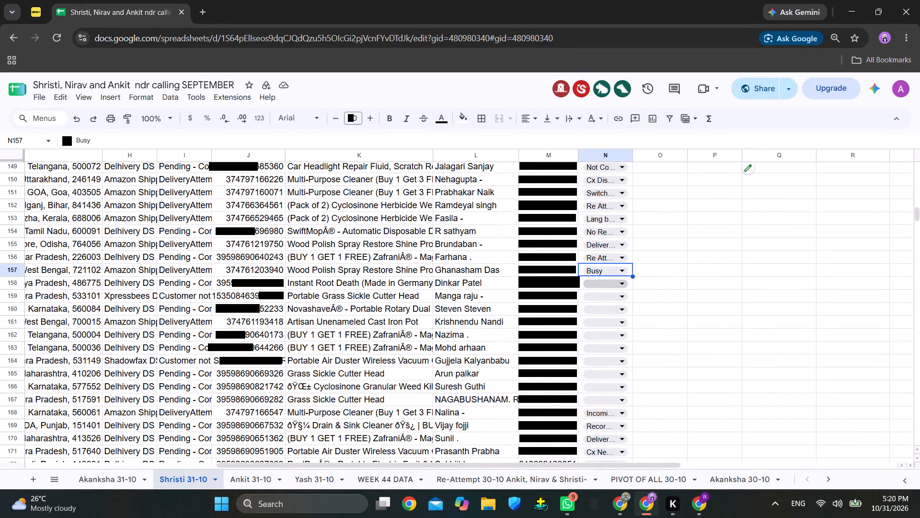
click(610, 317)
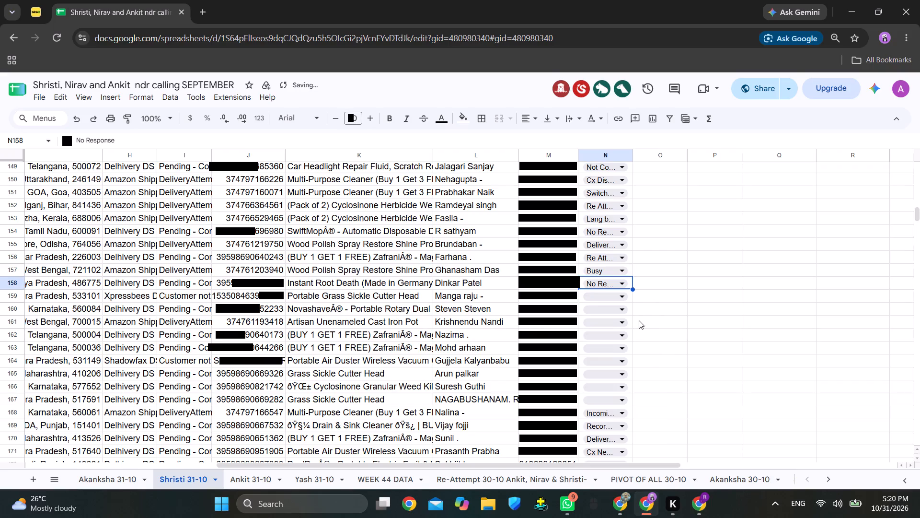
drag(485, 466, 481, 467)
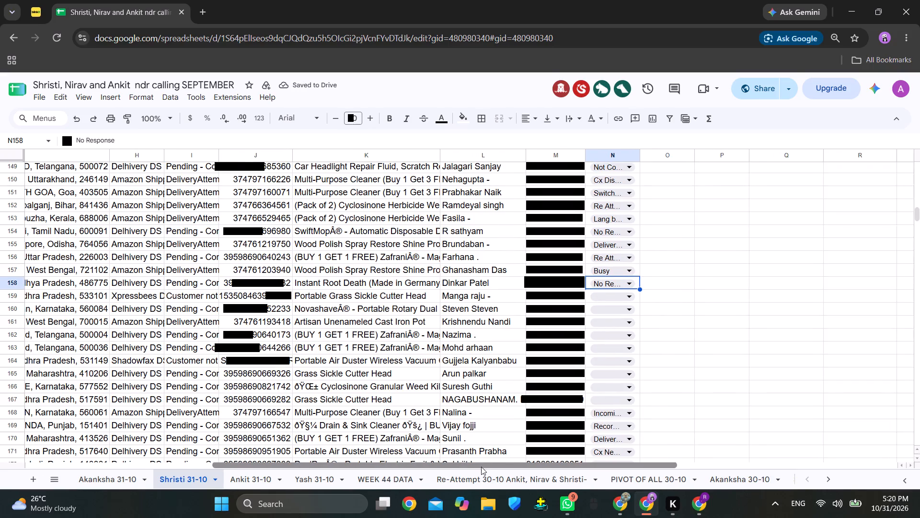
drag(481, 467, 475, 469)
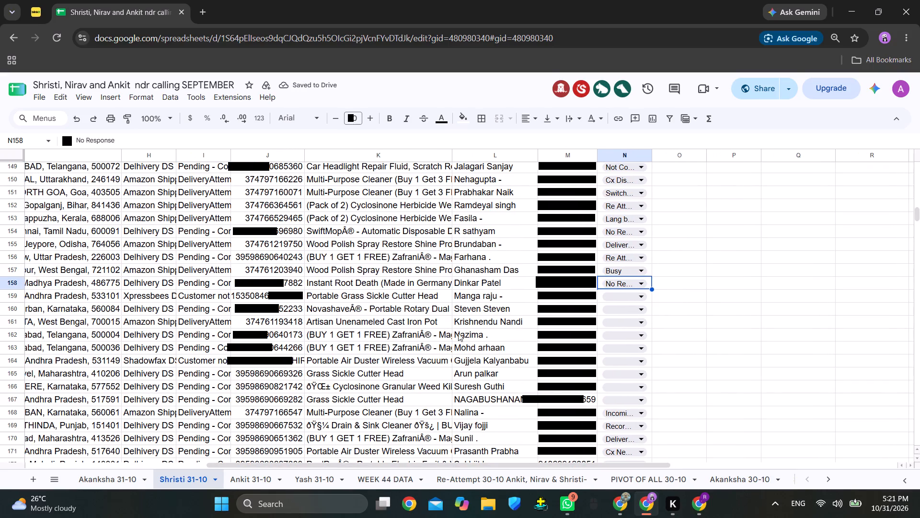
click(635, 298)
scroll(650, 389, down, 12)
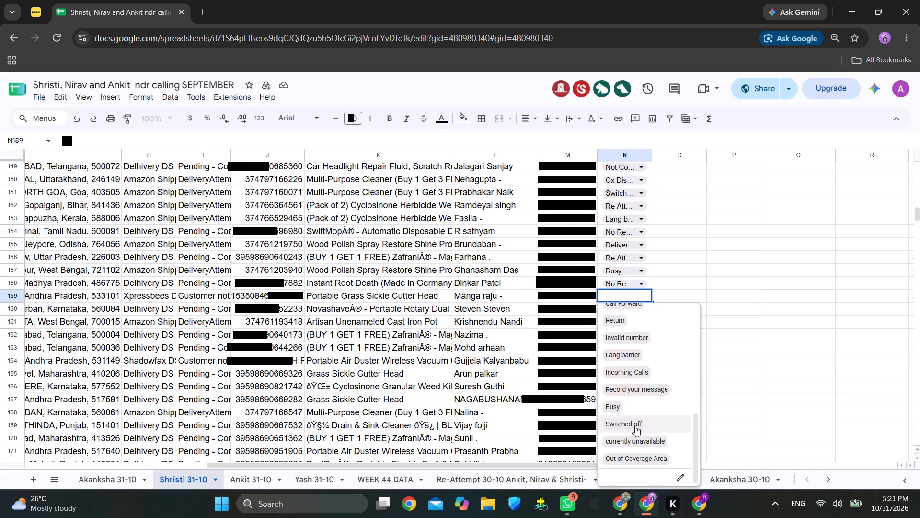
click(635, 426)
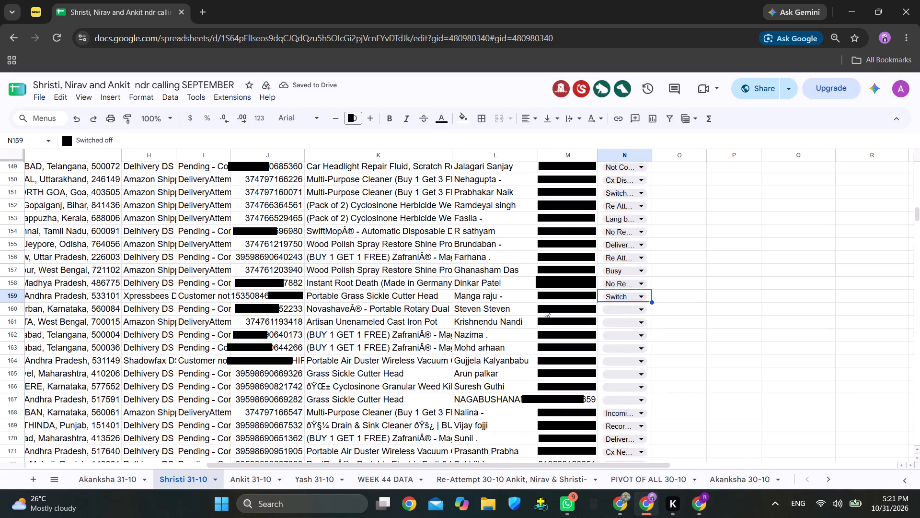
Check the Shristi 31-10 pivot table's remark counts and grand total, returning to the first unfilled remark row.
scroll(874, 293, up, 1)
scroll(874, 293, down, 1)
scroll(874, 293, up, 12)
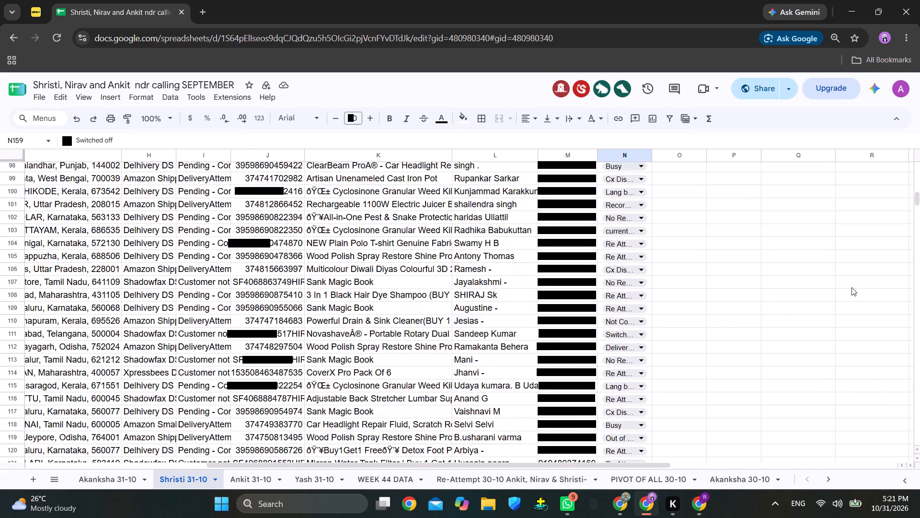
scroll(851, 287, up, 9)
scroll(850, 287, down, 1)
scroll(850, 287, up, 10)
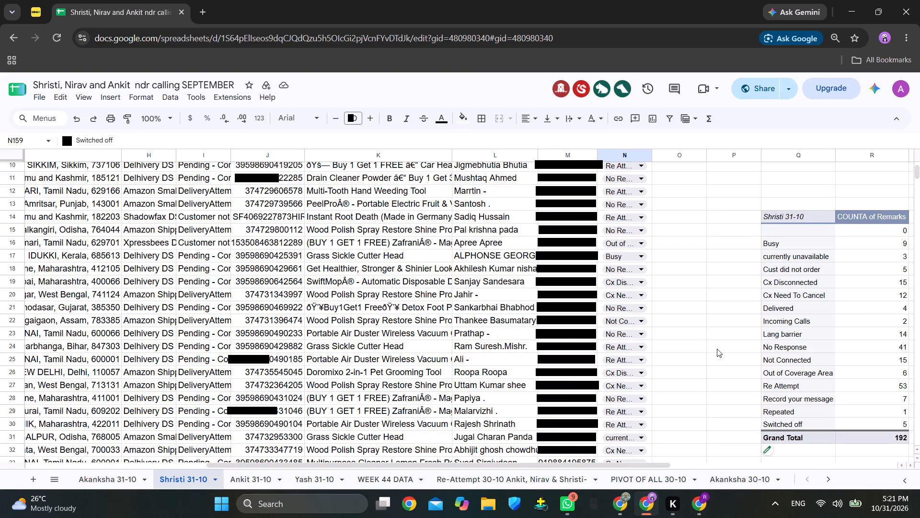
scroll(703, 362, down, 18)
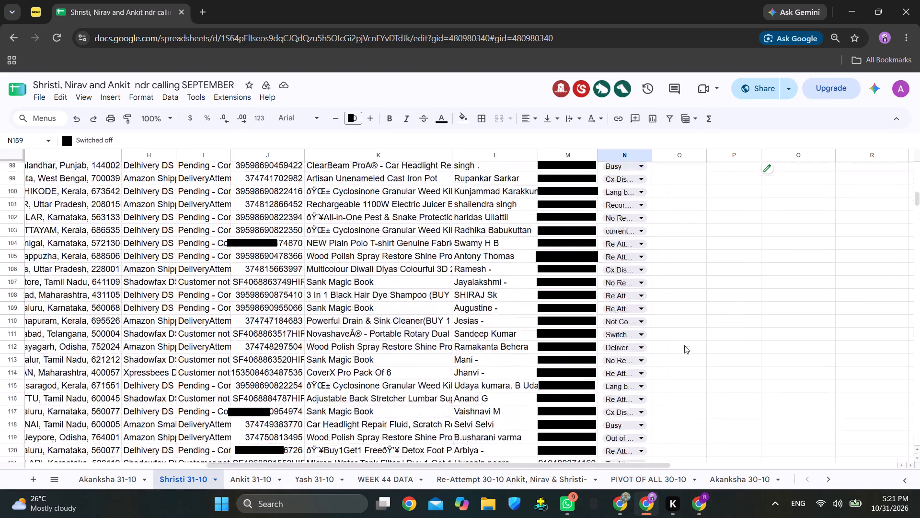
scroll(684, 345, down, 13)
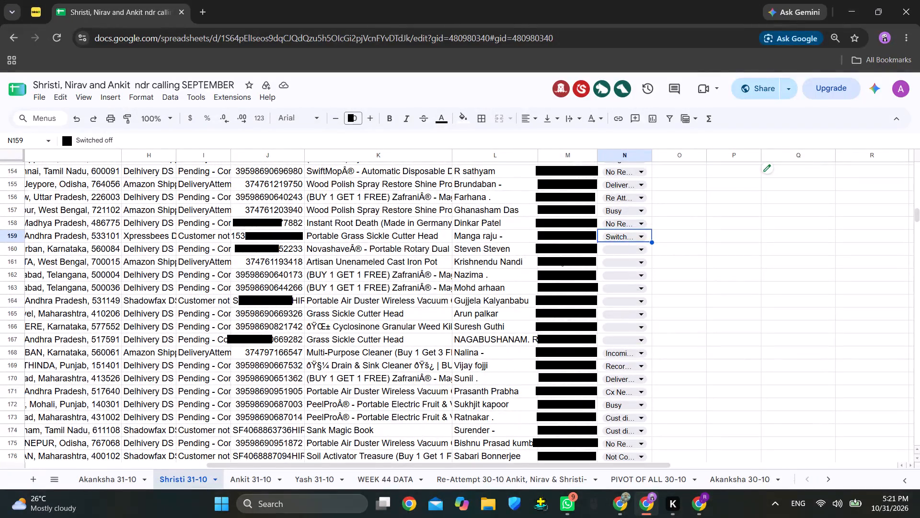
Set the remarks in the Shristi 31-10 sheet to Record your message for row 160 and Cx Disconnected for row 161.
click(619, 250)
scroll(643, 357, down, 7)
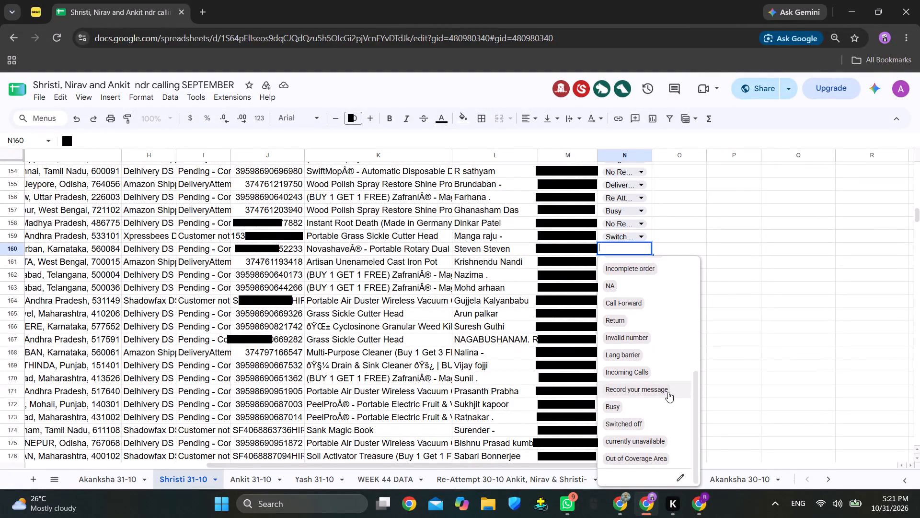
click(661, 392)
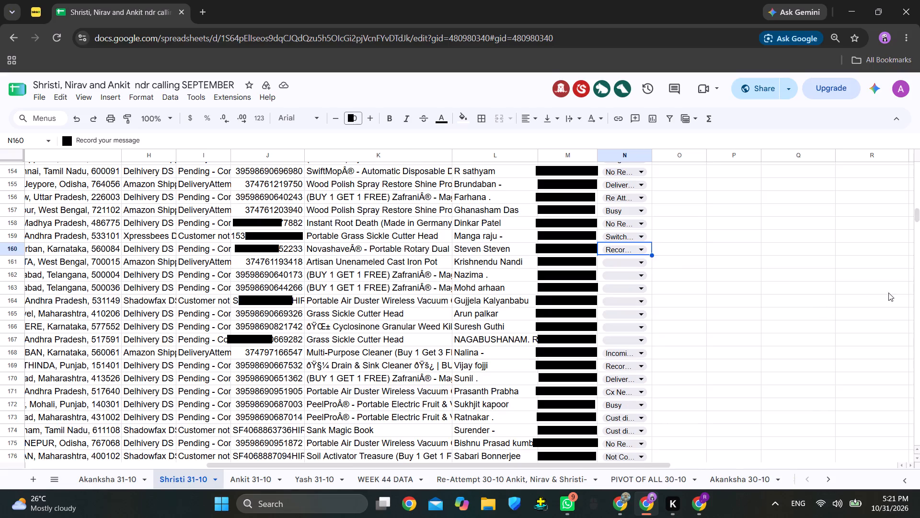
scroll(866, 306, up, 9)
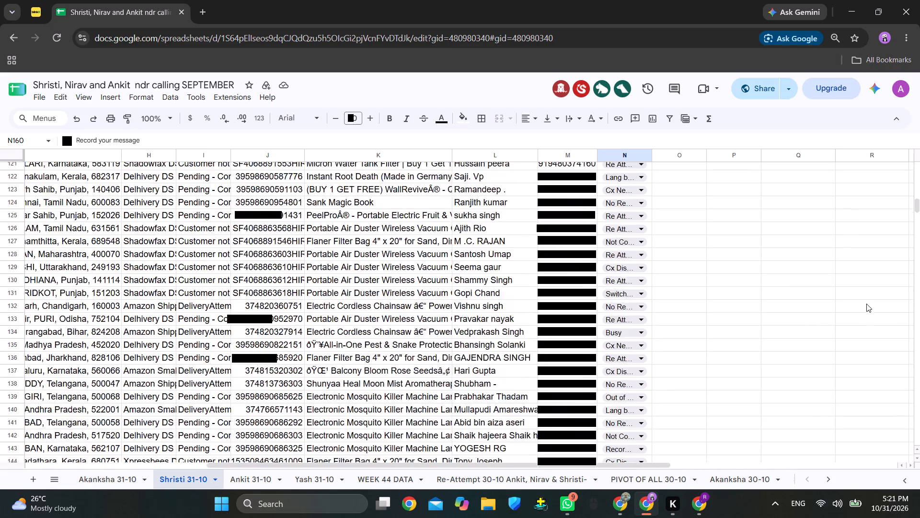
scroll(866, 304, up, 20)
scroll(866, 304, up, 1)
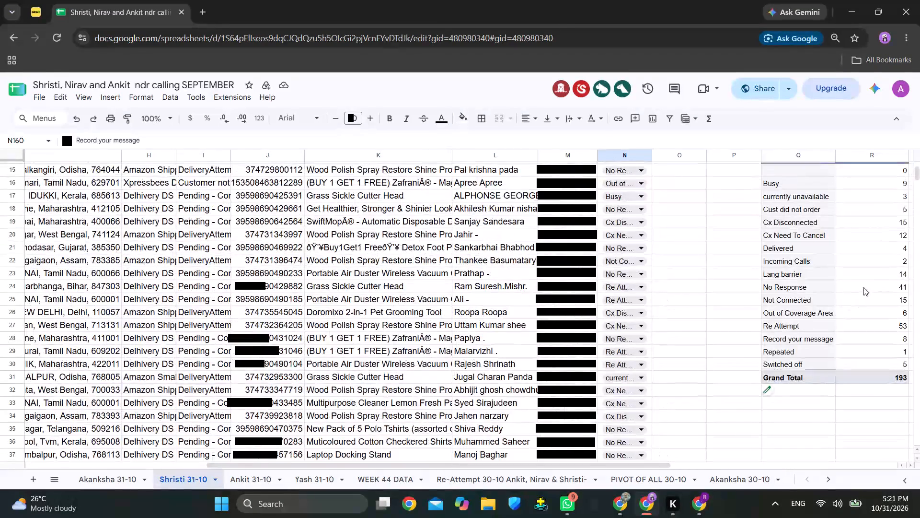
scroll(687, 370, down, 19)
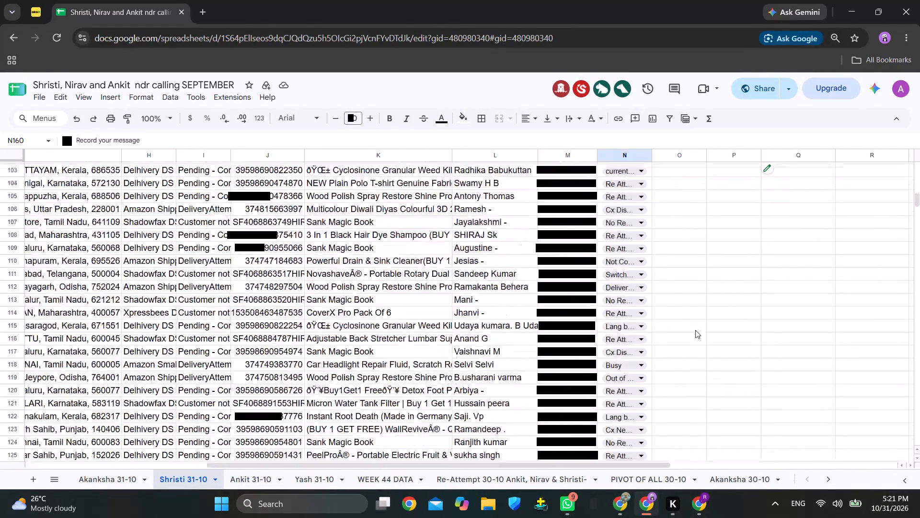
scroll(695, 330, down, 13)
scroll(658, 257, up, 2)
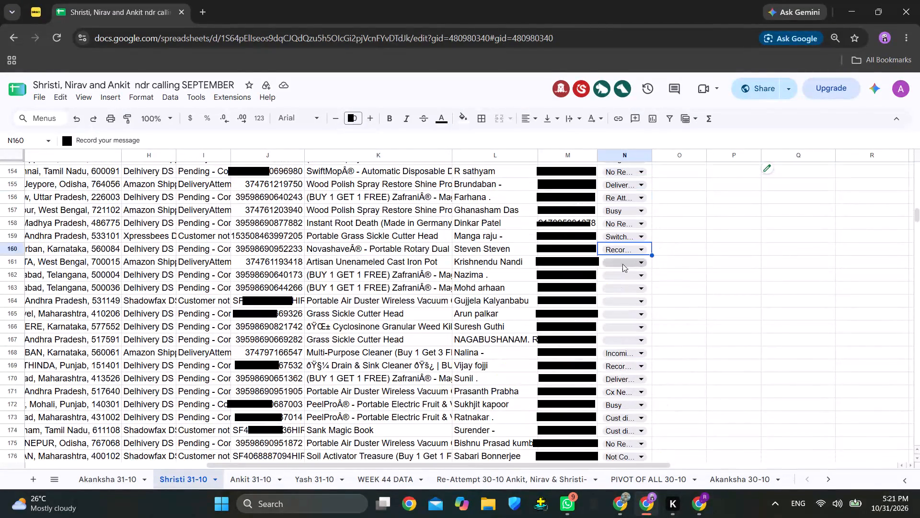
click(622, 264)
click(642, 383)
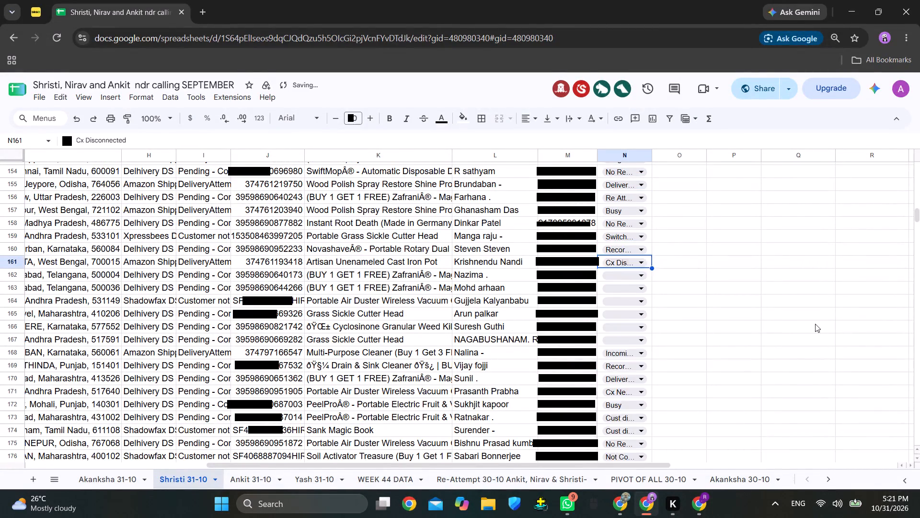
Examine the Shristi 31-10 pivot counts, the row 162 remark options and the earlier rows' remarks without choosing a remark.
scroll(849, 306, up, 20)
scroll(849, 306, up, 10)
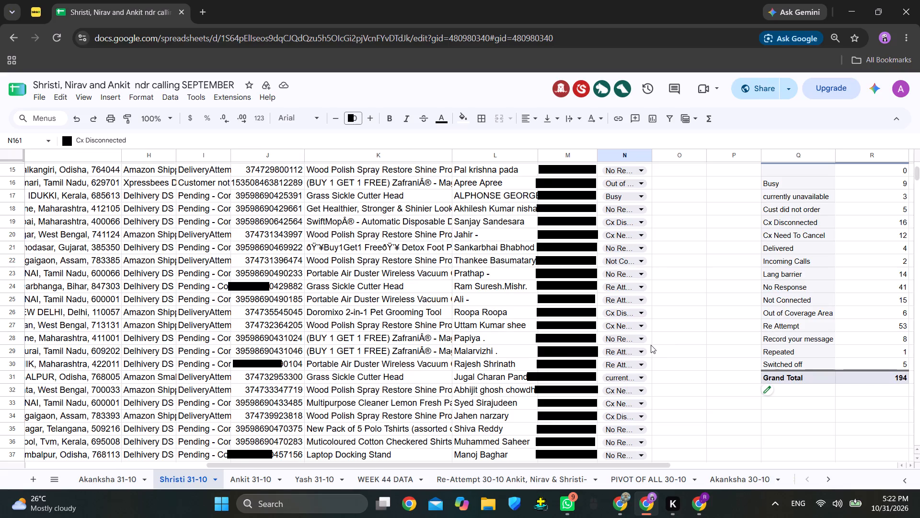
scroll(651, 346, down, 20)
scroll(651, 346, down, 3)
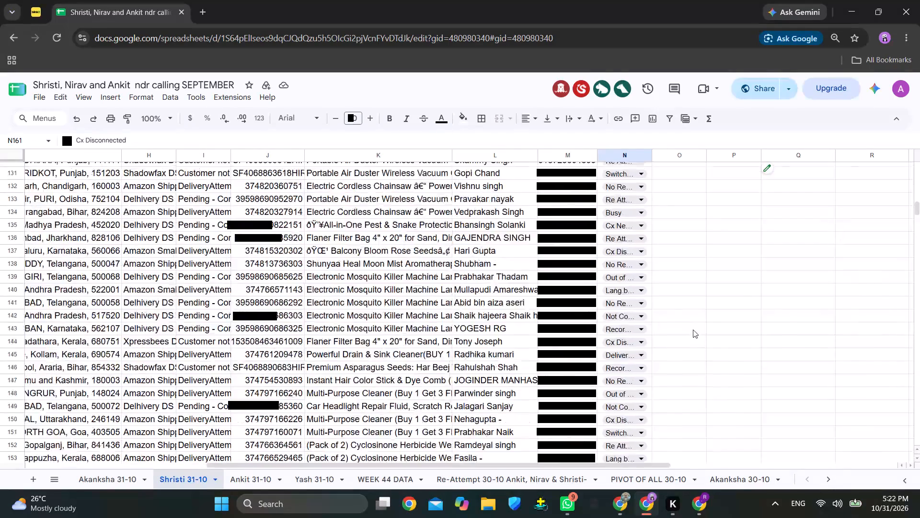
scroll(693, 330, down, 10)
scroll(701, 323, up, 3)
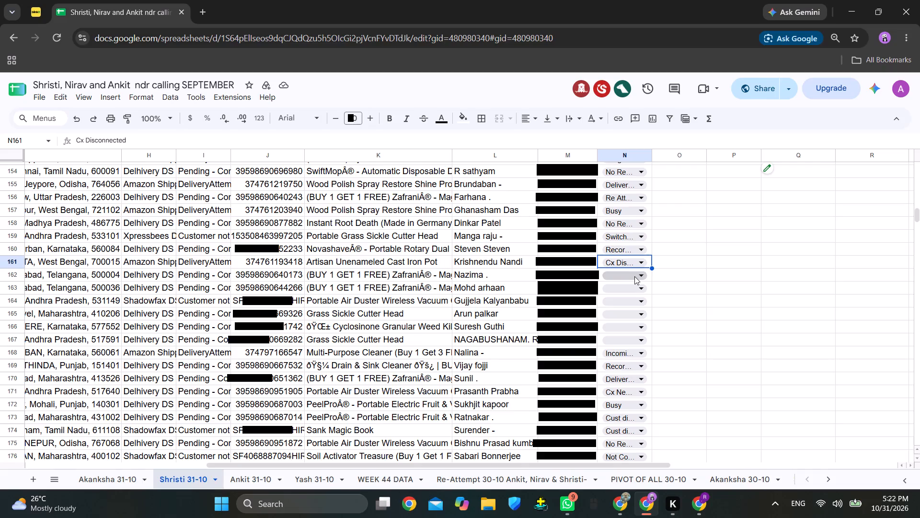
click(634, 276)
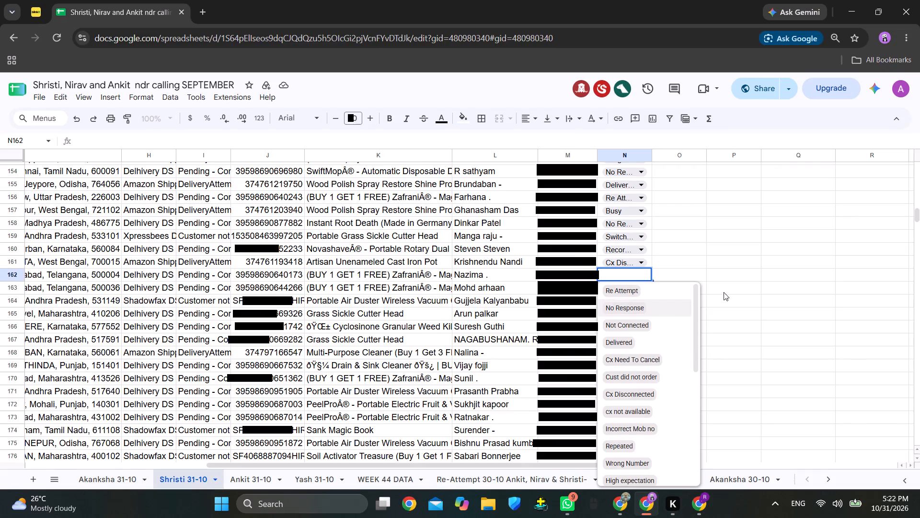
click(590, 278)
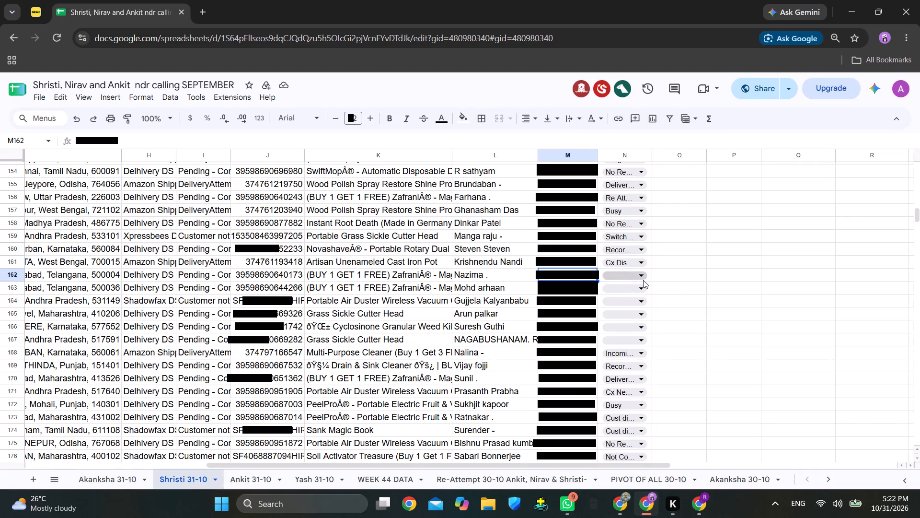
click(650, 280)
scroll(753, 286, up, 3)
scroll(754, 286, down, 1)
scroll(754, 286, up, 20)
scroll(754, 286, up, 1)
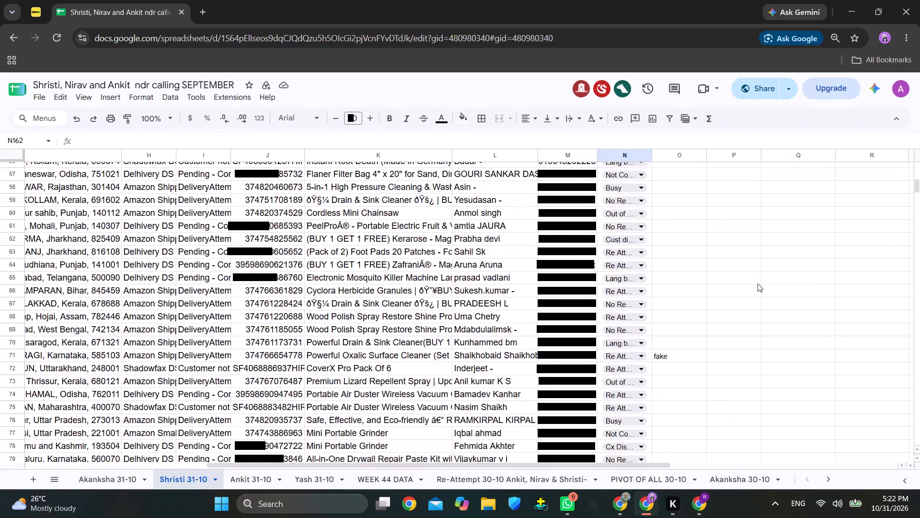
scroll(758, 283, up, 6)
scroll(709, 316, down, 3)
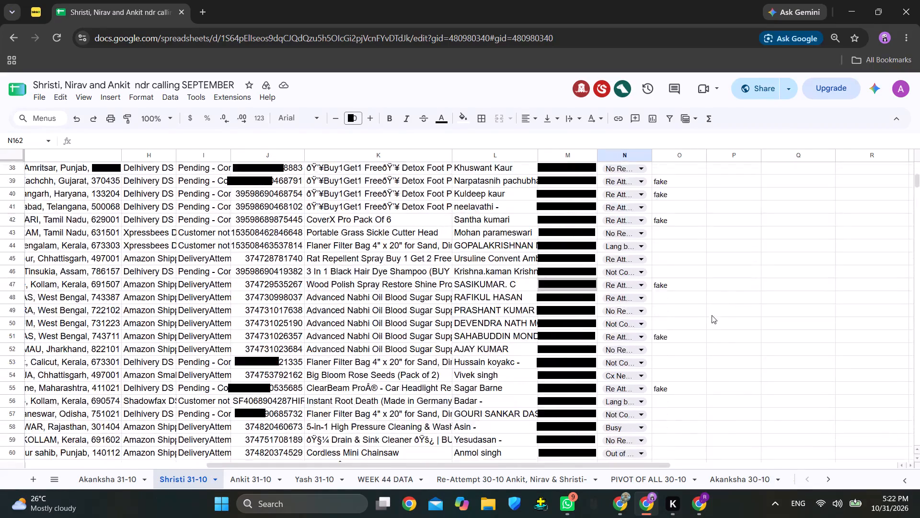
scroll(712, 315, down, 20)
scroll(712, 315, down, 6)
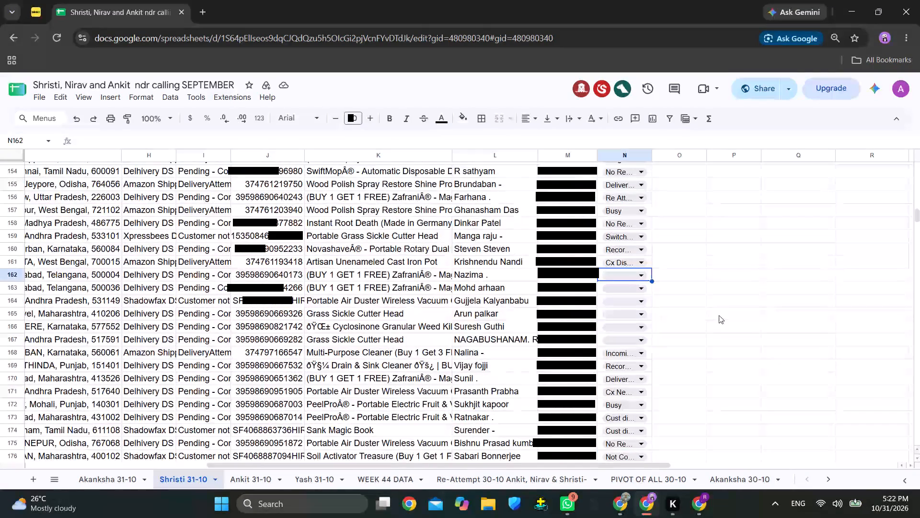
Set the remark for row 162 in the Shristi 31-10 sheet to Out of Coverage Area.
click(633, 274)
scroll(661, 338, down, 5)
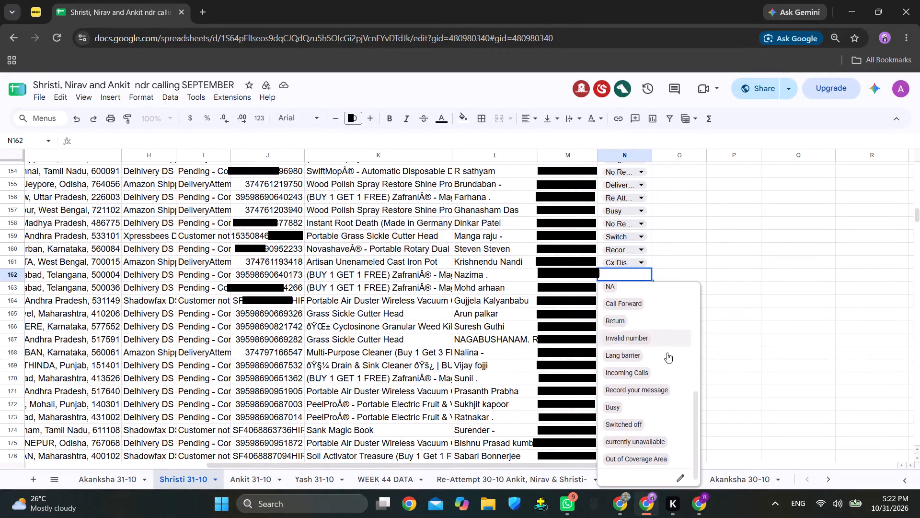
scroll(667, 353, down, 6)
click(661, 461)
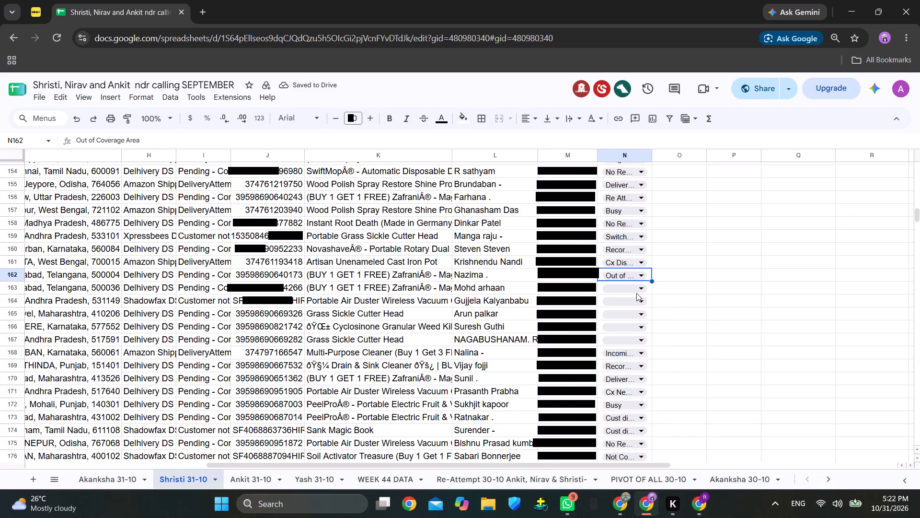
Check the remark counts and grand total in the Shristi 31-10 pivot table.
scroll(857, 281, up, 6)
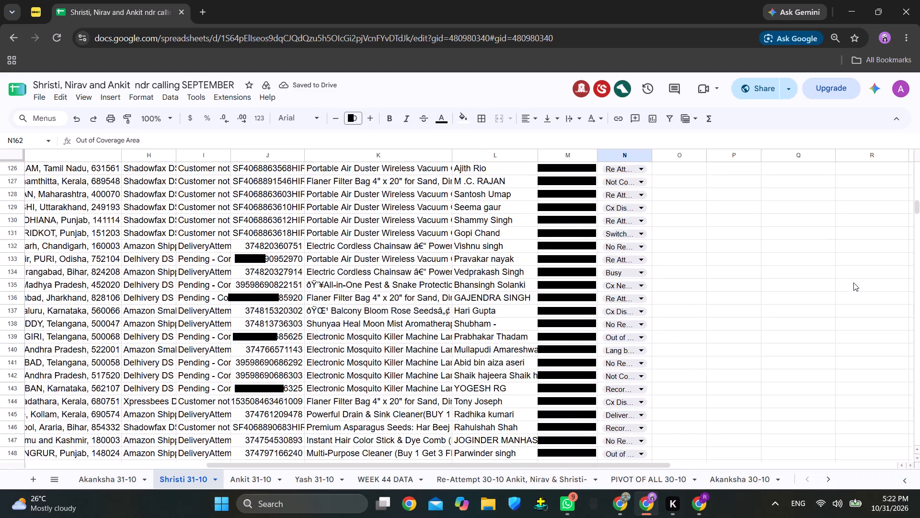
scroll(853, 283, up, 8)
scroll(851, 283, down, 1)
scroll(851, 283, up, 16)
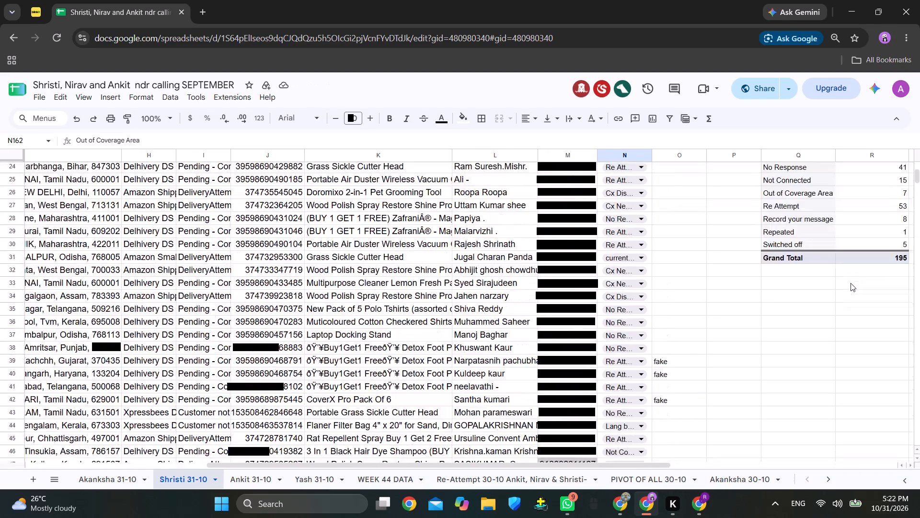
scroll(814, 287, up, 1)
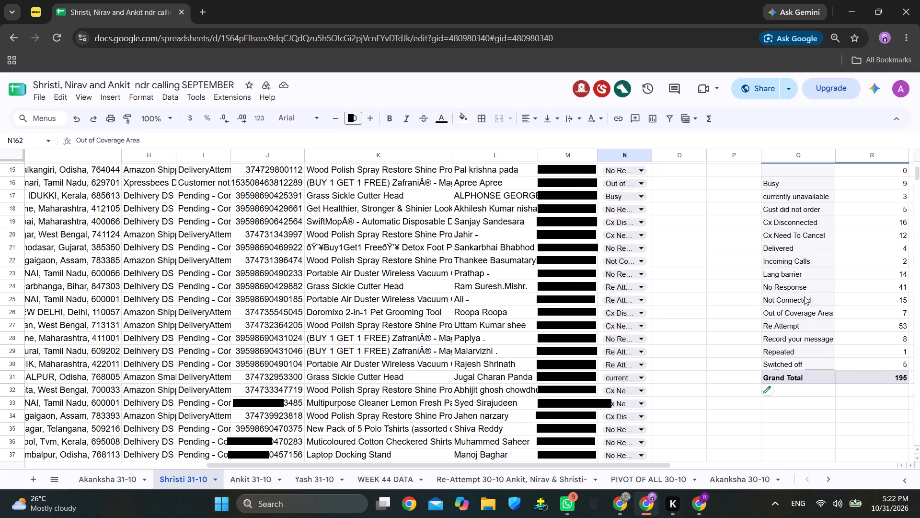
Set the remark for row 163 in the Shristi 31-10 sheet to Cx Disconnected.
scroll(801, 304, down, 11)
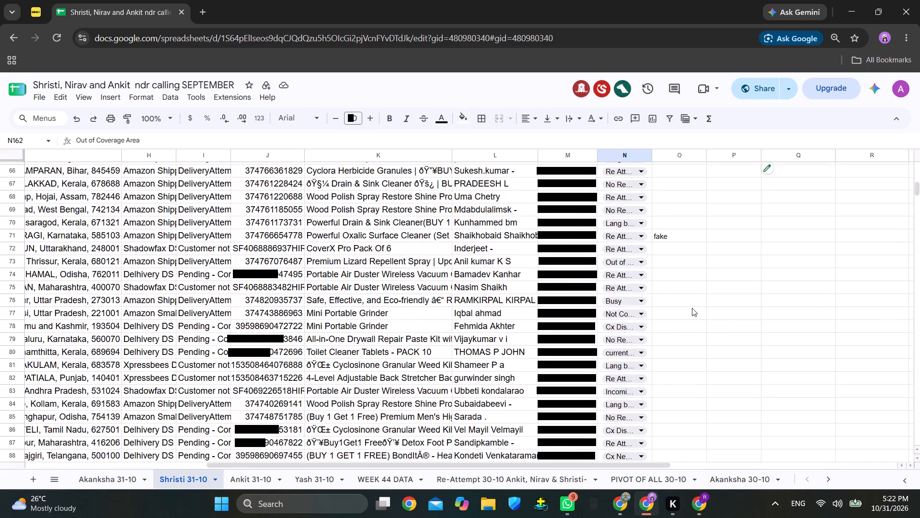
scroll(692, 308, down, 20)
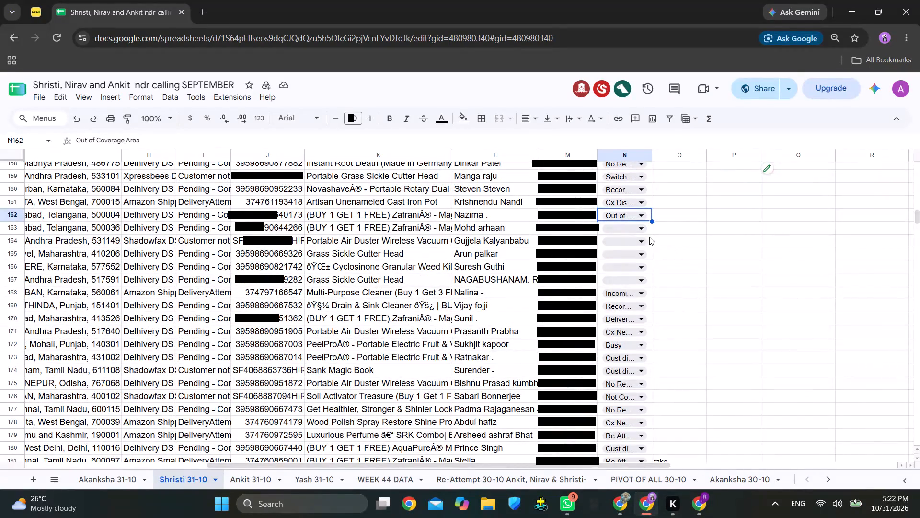
click(637, 231)
scroll(649, 283, down, 6)
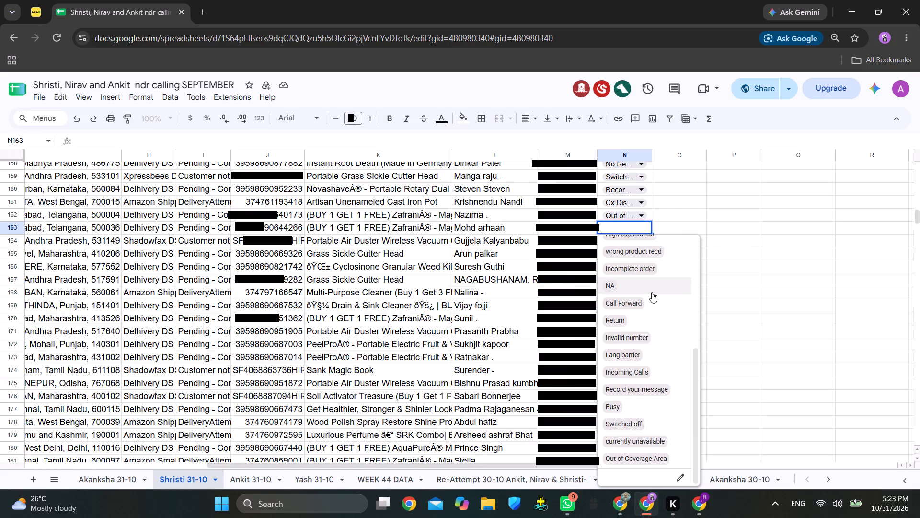
scroll(667, 297, up, 6)
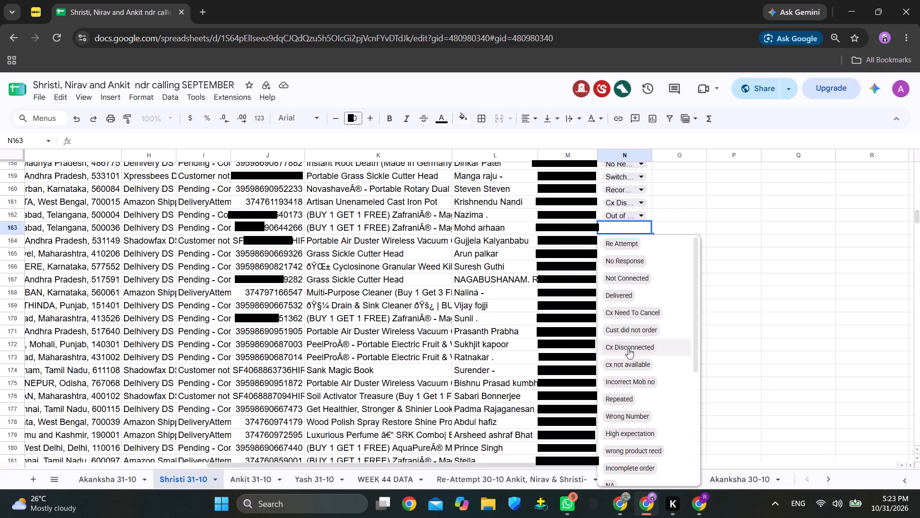
click(629, 349)
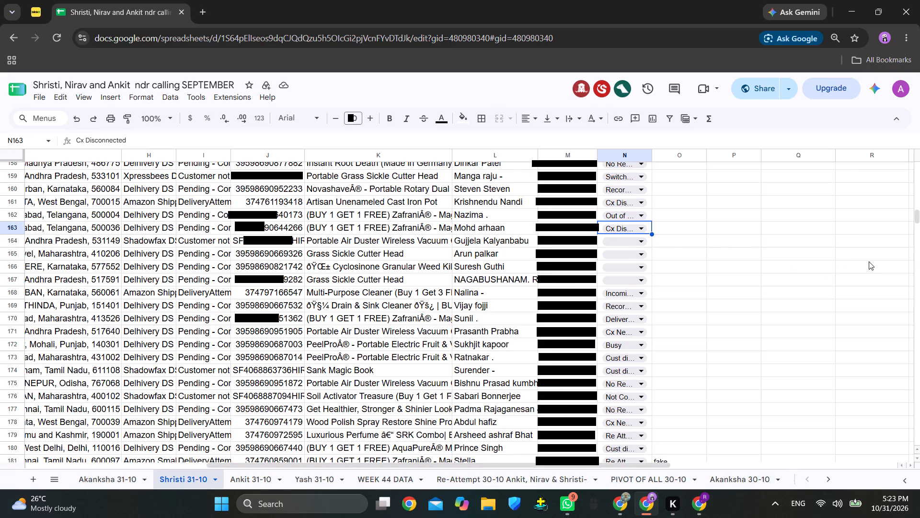
Examine the Shristi 31-10 pivot table's remark counts and grand total against the remaining unfilled remark rows.
scroll(872, 261, up, 20)
scroll(872, 261, up, 13)
scroll(874, 263, down, 1)
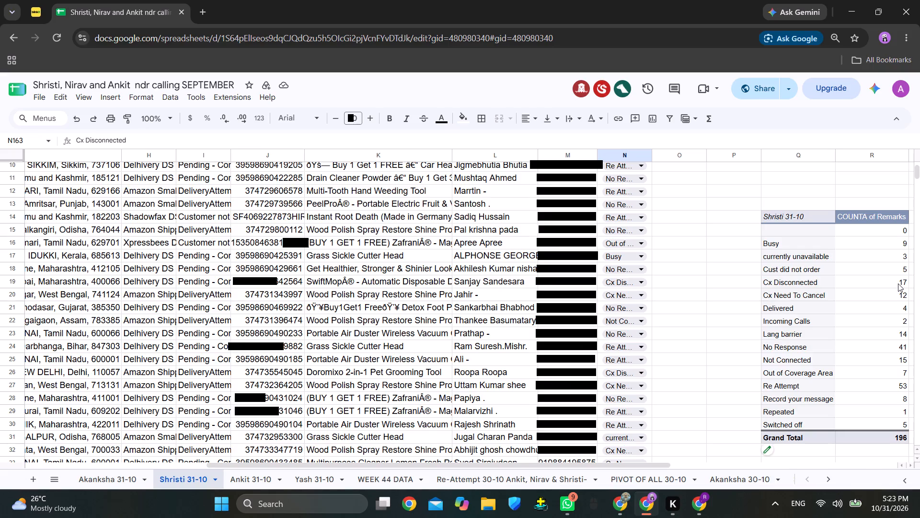
scroll(805, 348, down, 20)
scroll(805, 348, down, 6)
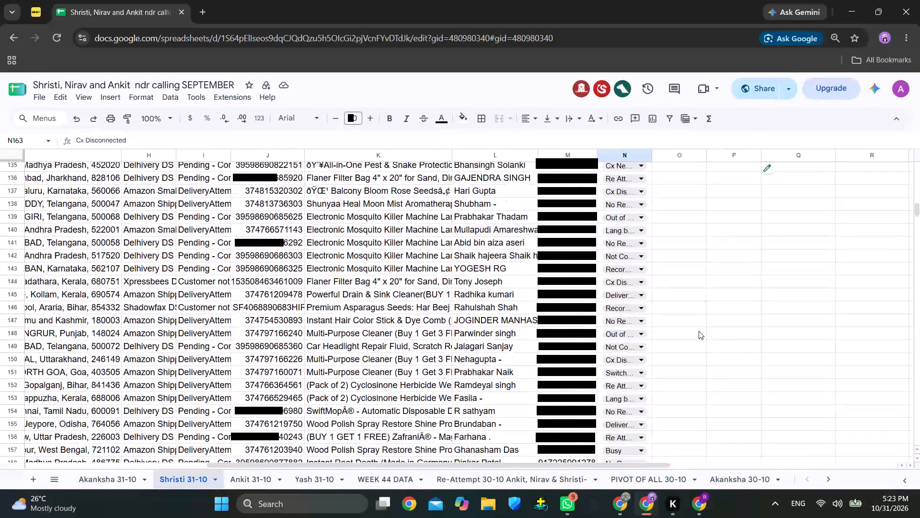
scroll(699, 331, down, 6)
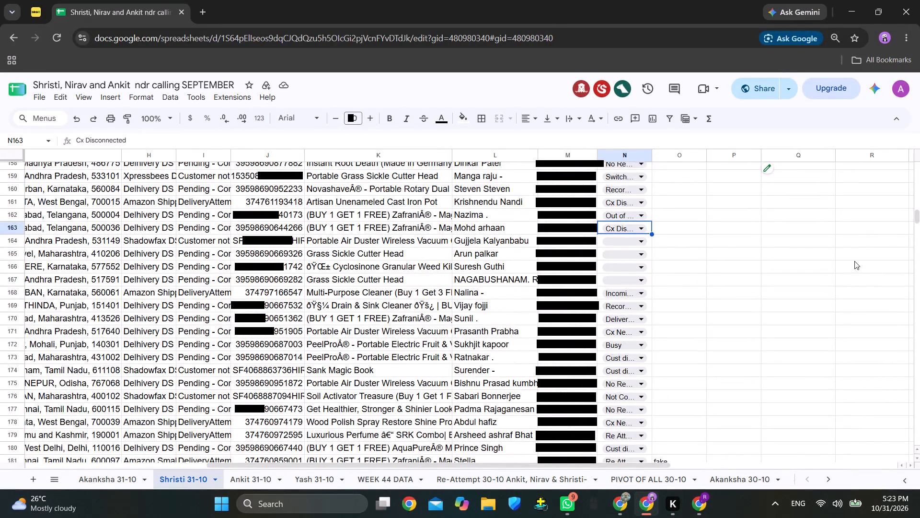
scroll(862, 278, up, 11)
scroll(860, 284, down, 1)
scroll(860, 284, up, 20)
scroll(860, 284, up, 1)
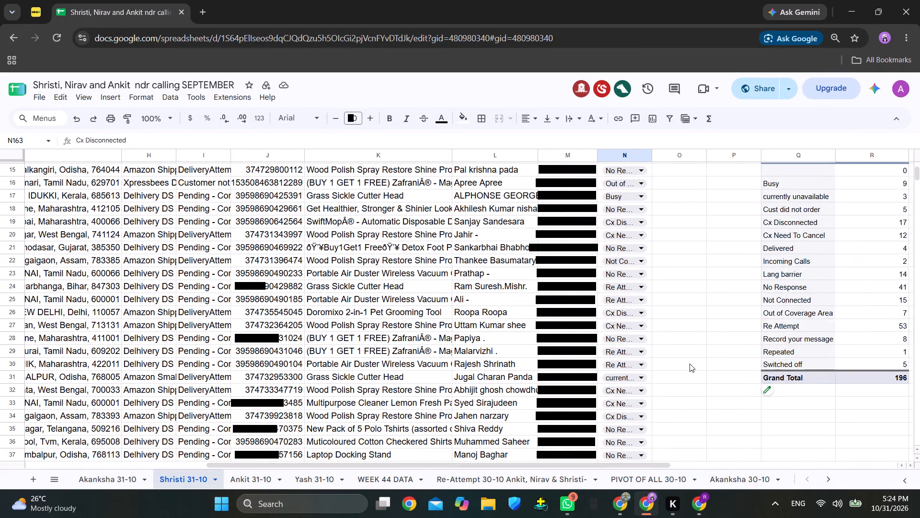
Set the remark for row 164 in the Shristi 31-10 sheet to Not Connected.
scroll(629, 381, down, 20)
scroll(629, 381, down, 9)
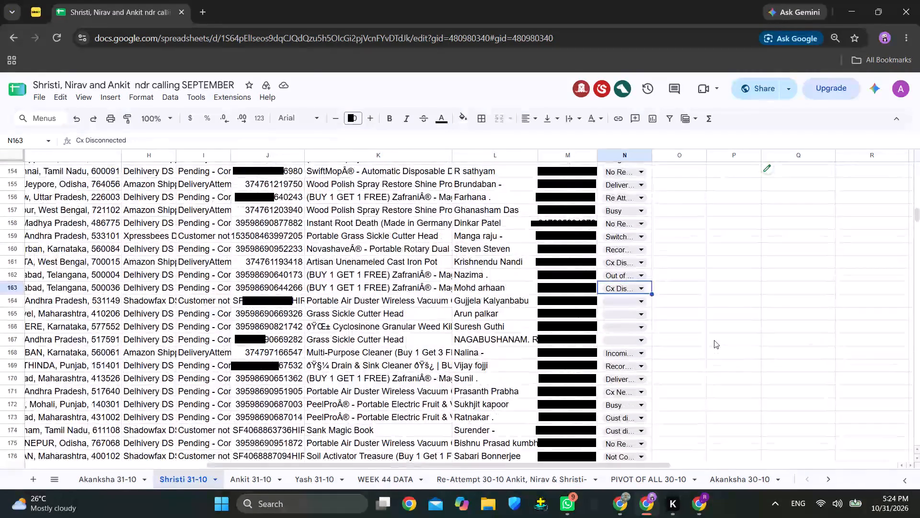
scroll(714, 340, down, 3)
scroll(708, 331, up, 1)
click(636, 243)
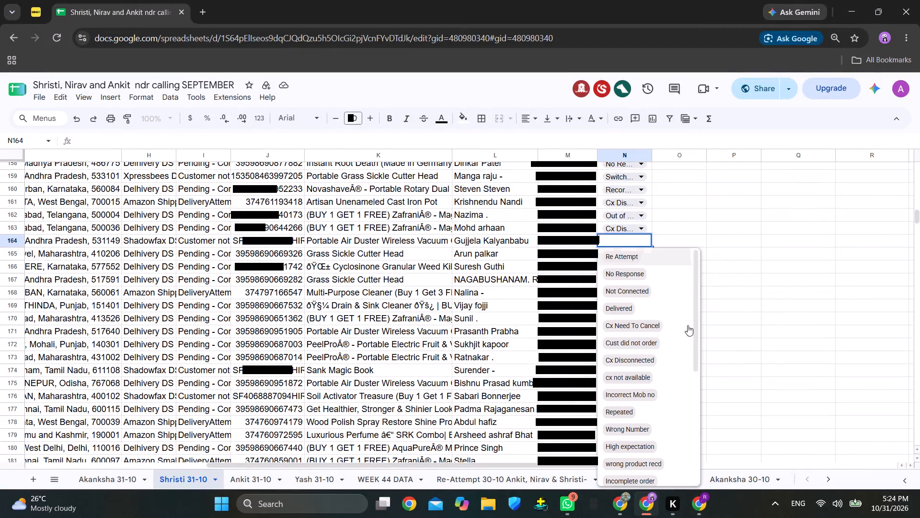
click(629, 292)
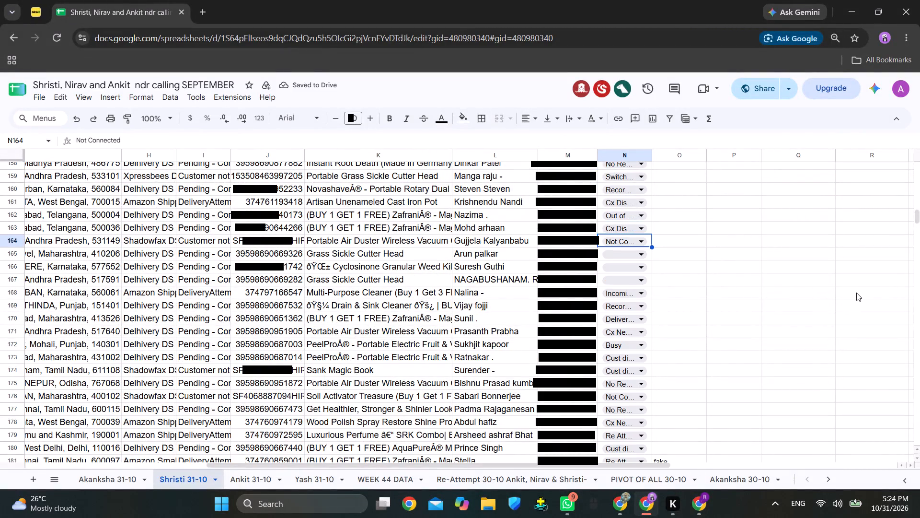
Check the Shristi 31-10 pivot table's Not Connected count and grand total.
scroll(874, 289, up, 17)
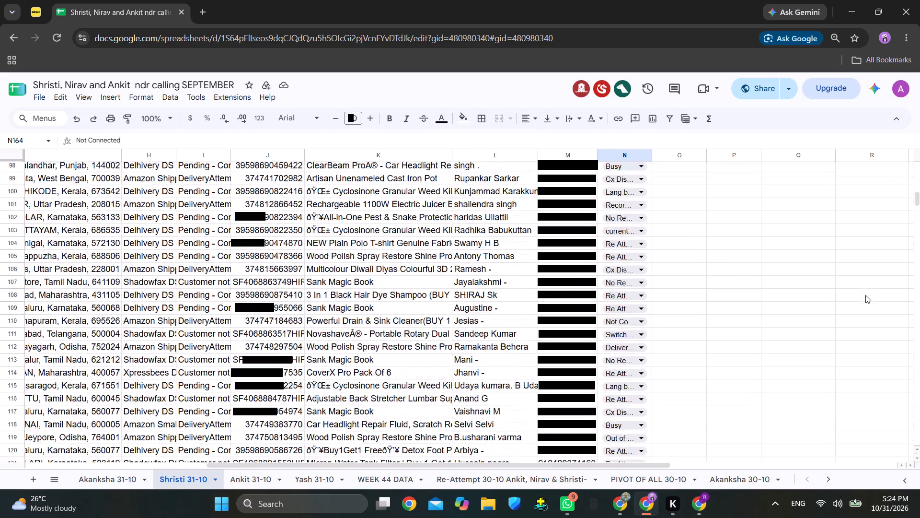
scroll(865, 295, up, 14)
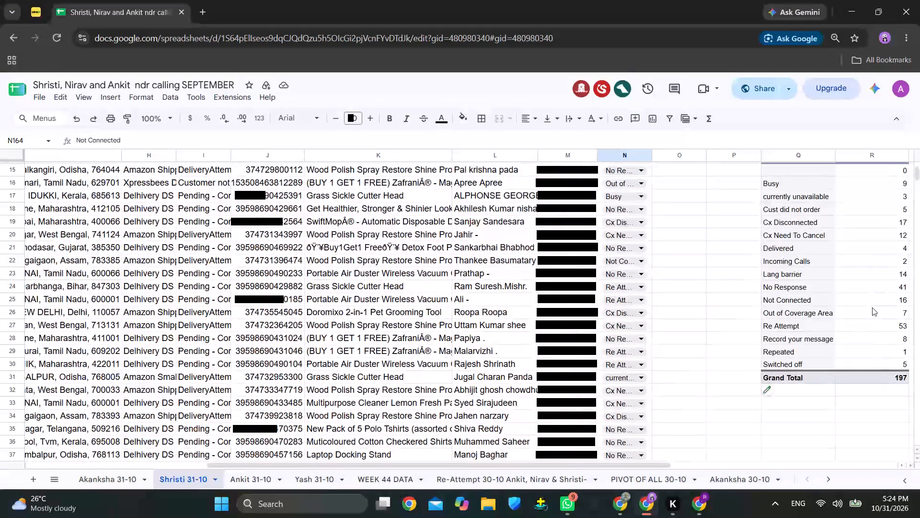
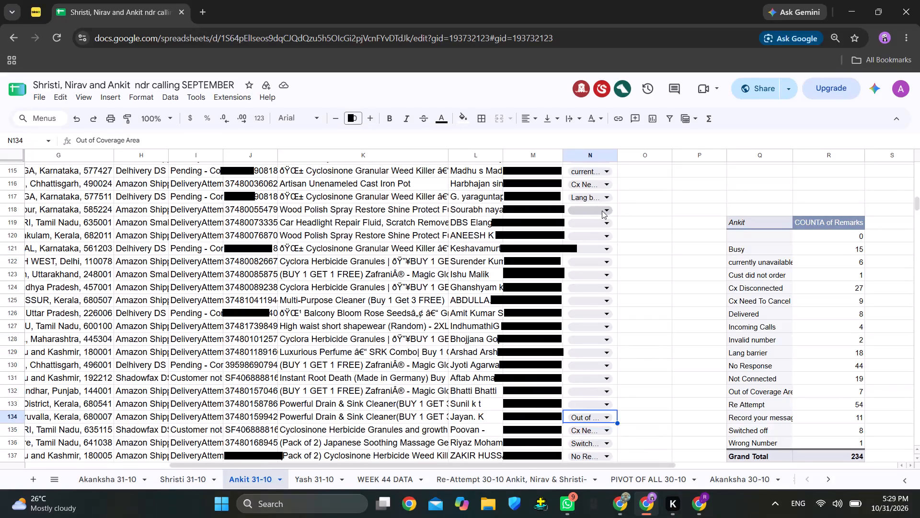
In the Ankit 31-10 sheet, set the remark for row 118 to Switched off and row 119 to Out of Coverage Area.
click(602, 211)
scroll(600, 305, down, 10)
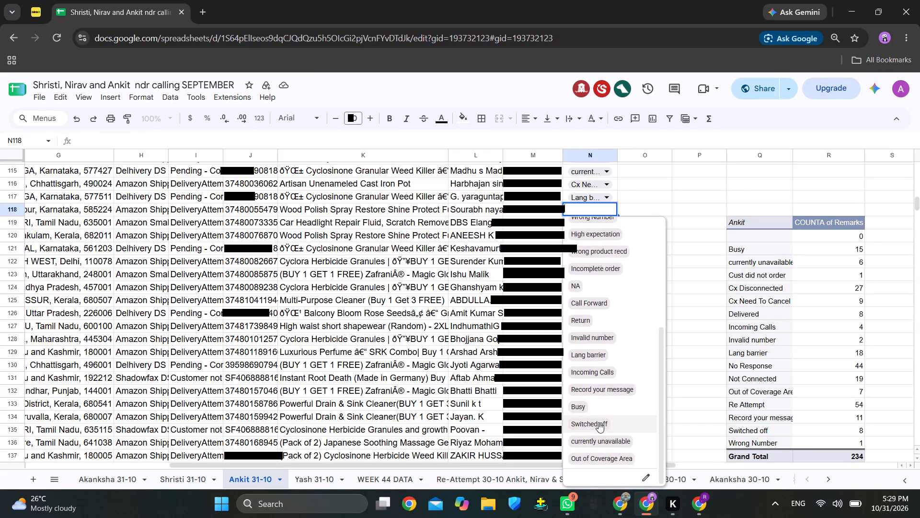
click(598, 425)
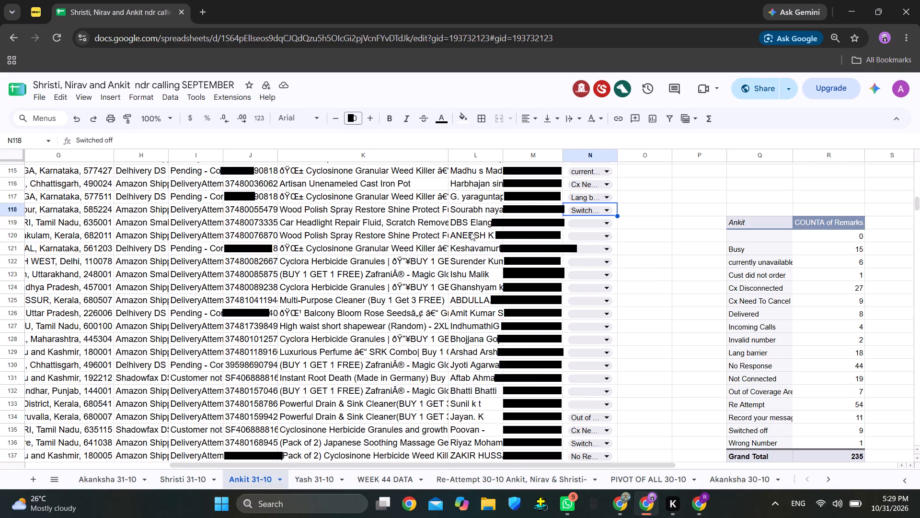
click(595, 226)
scroll(602, 289, down, 12)
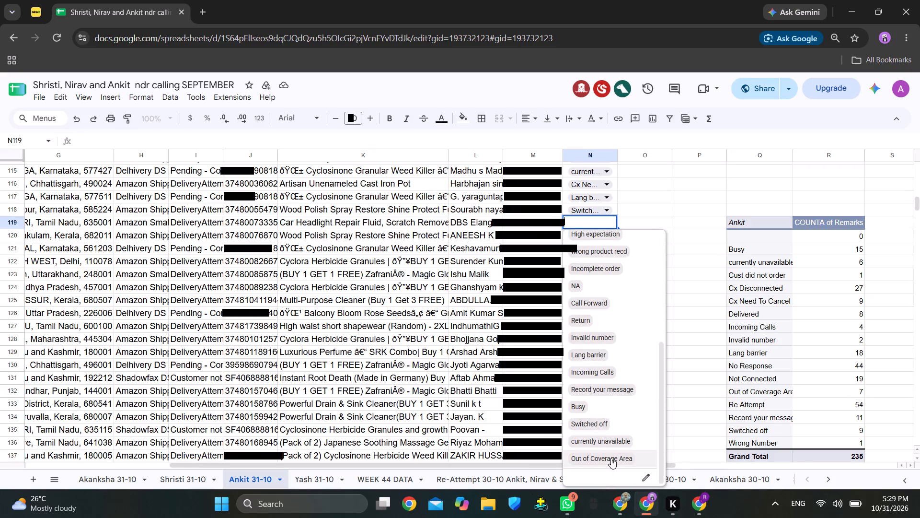
click(610, 459)
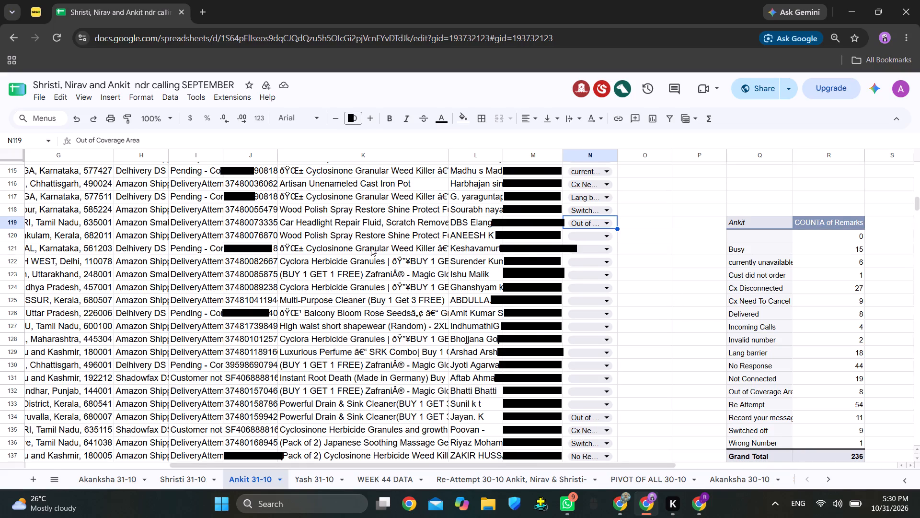
Set the remark for row 120 in the Ankit 31-10 sheet to Lang barrier.
click(580, 235)
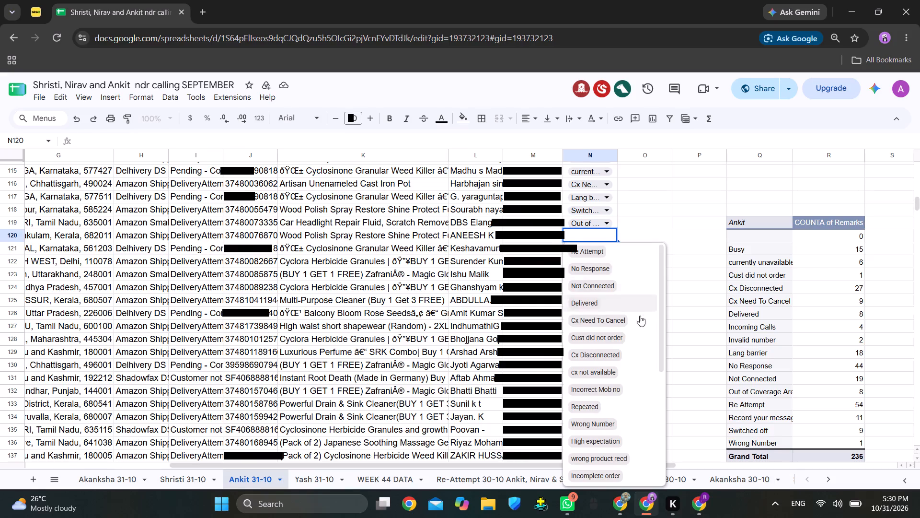
scroll(632, 353, down, 7)
scroll(644, 424, down, 4)
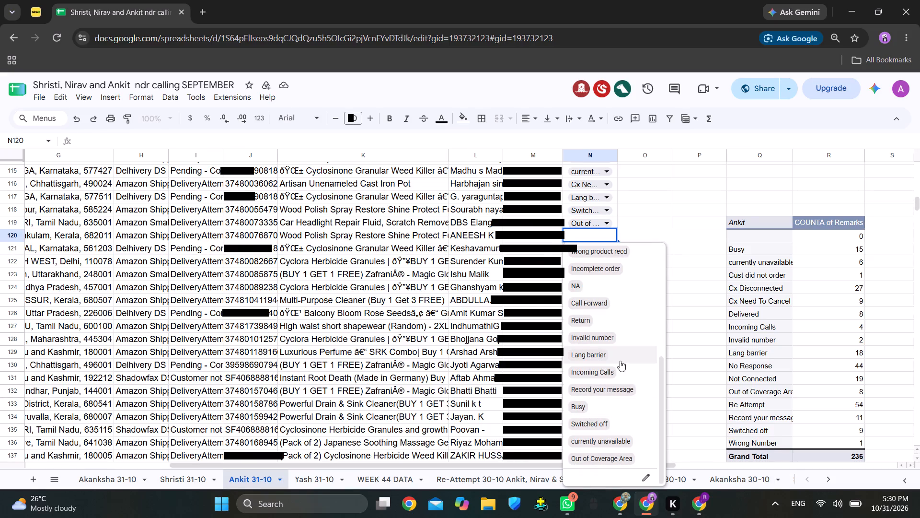
click(598, 353)
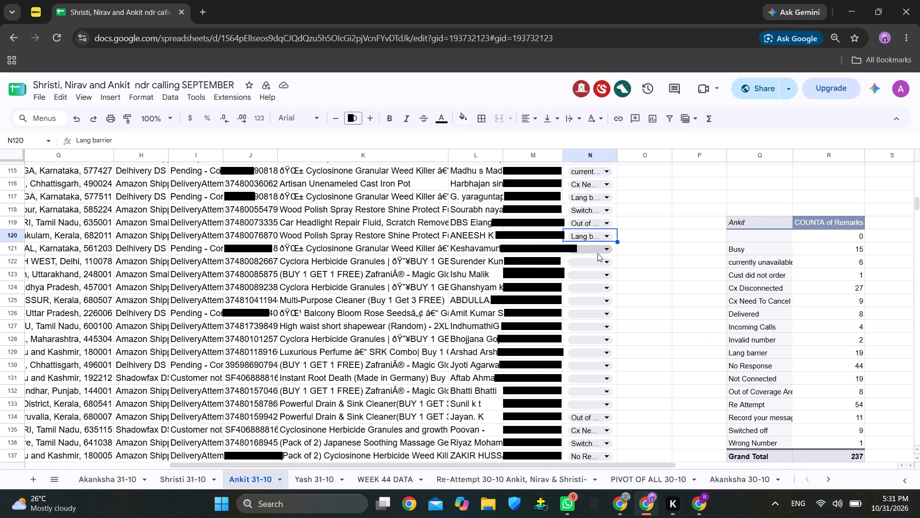
Set the remarks for rows 121, 133 and 122 in the Ankit 31-10 sheet to No Response.
click(598, 253)
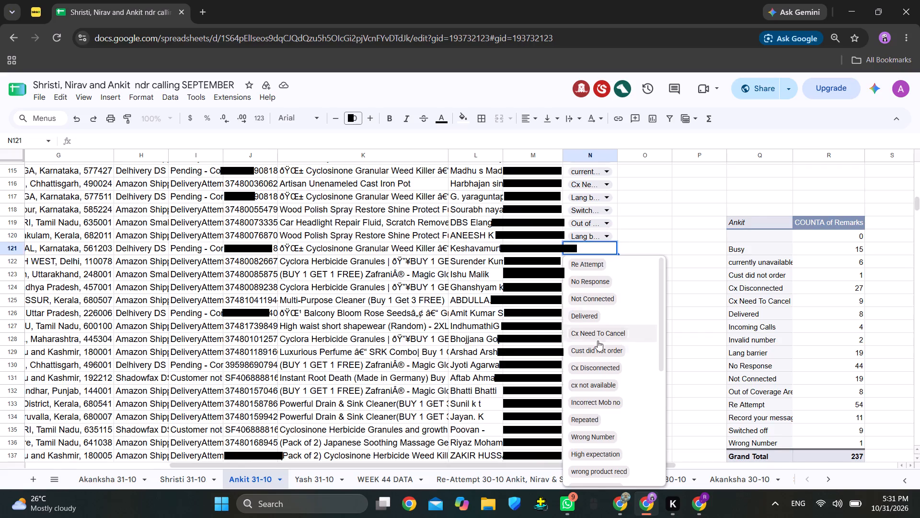
click(600, 282)
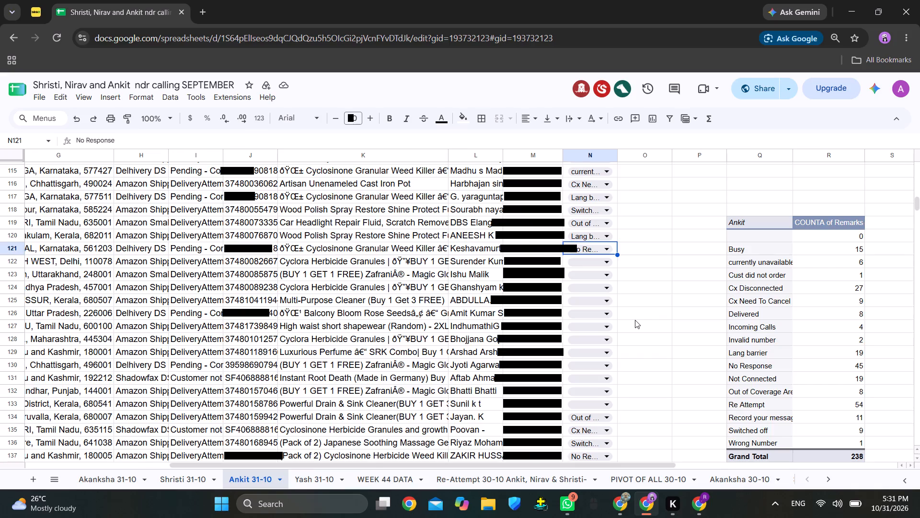
click(595, 405)
scroll(590, 146, down, 1)
scroll(591, 149, up, 10)
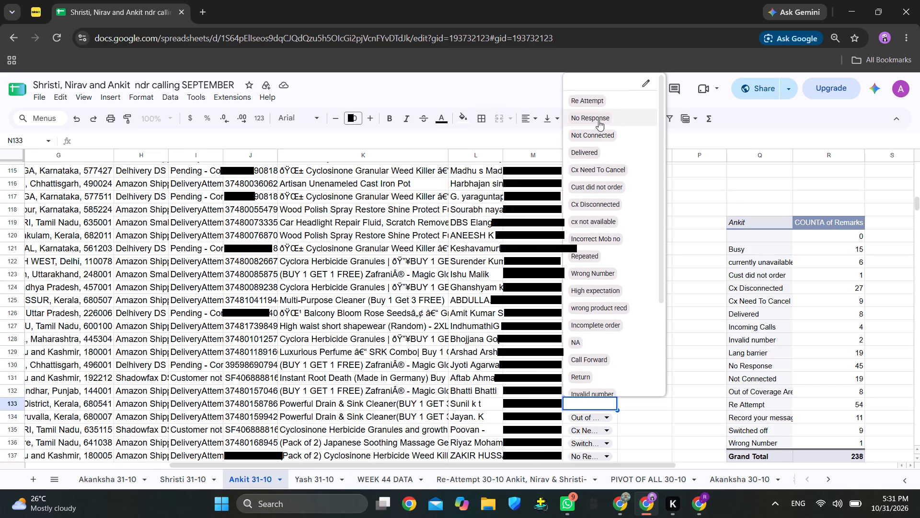
click(597, 120)
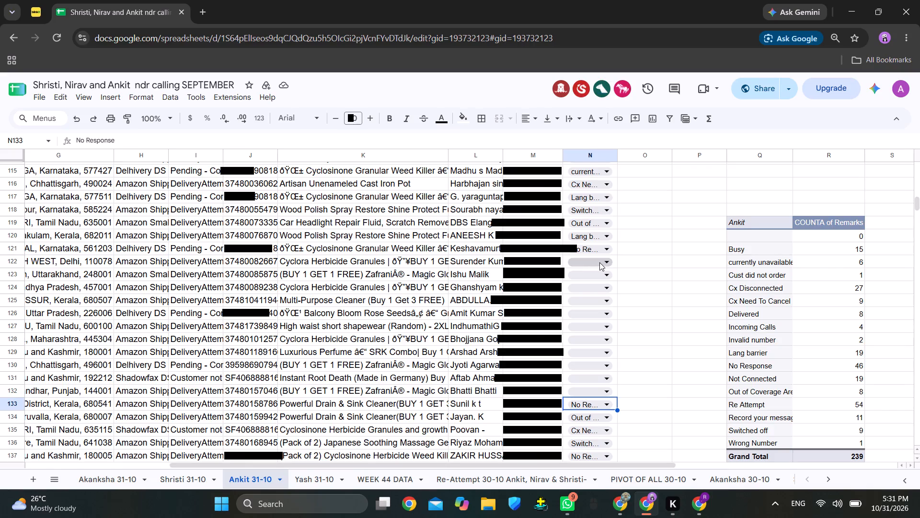
click(600, 263)
click(603, 297)
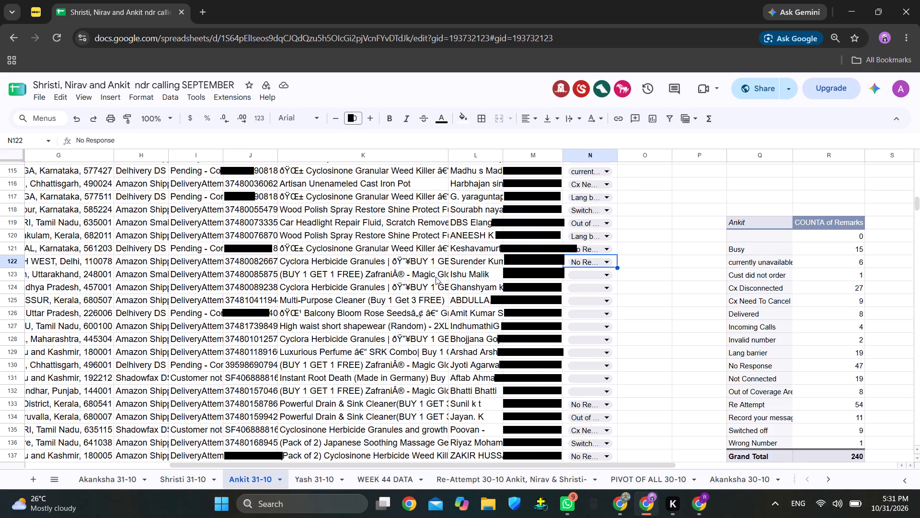
Set the remark for row 123 in the Ankit 31-10 sheet to Cx Need To Cancel.
click(589, 278)
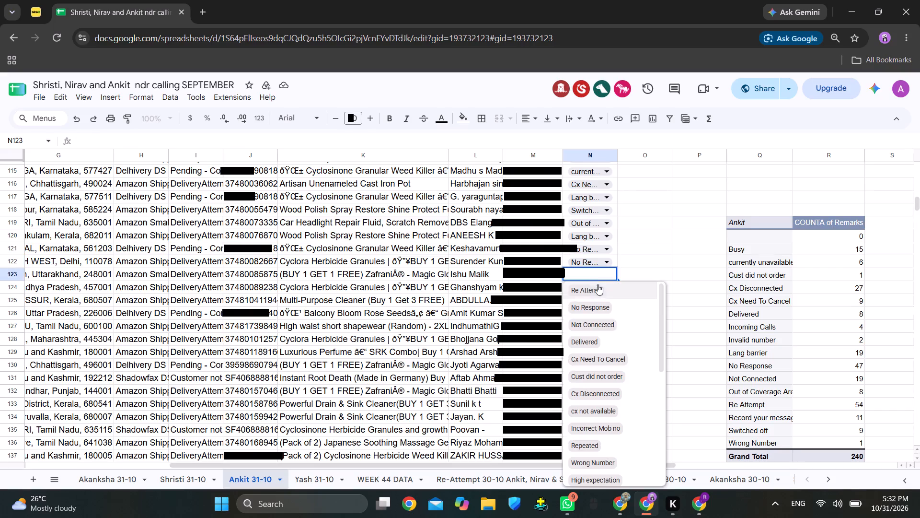
click(603, 360)
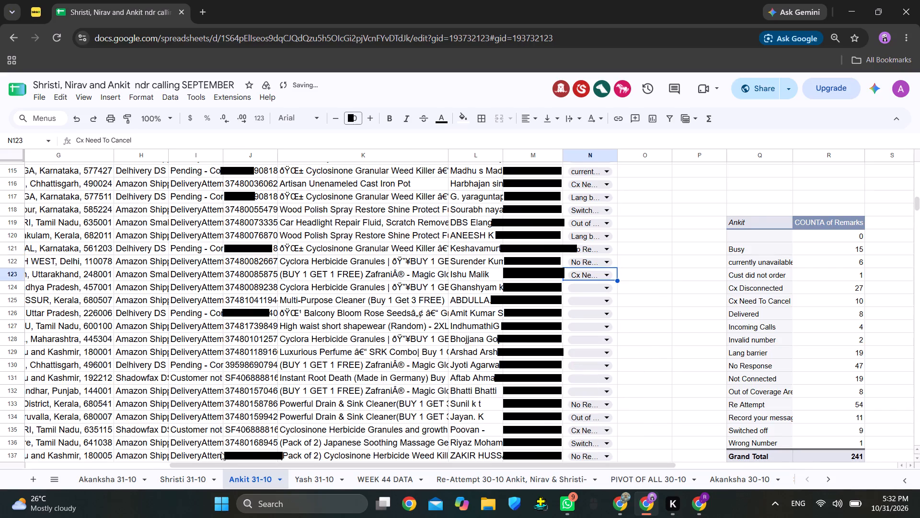
Check the remark progress in the Akanksha, Shristi and Yash 31-10 sheets, and return to the Ankit 31-10 sheet.
click(130, 485)
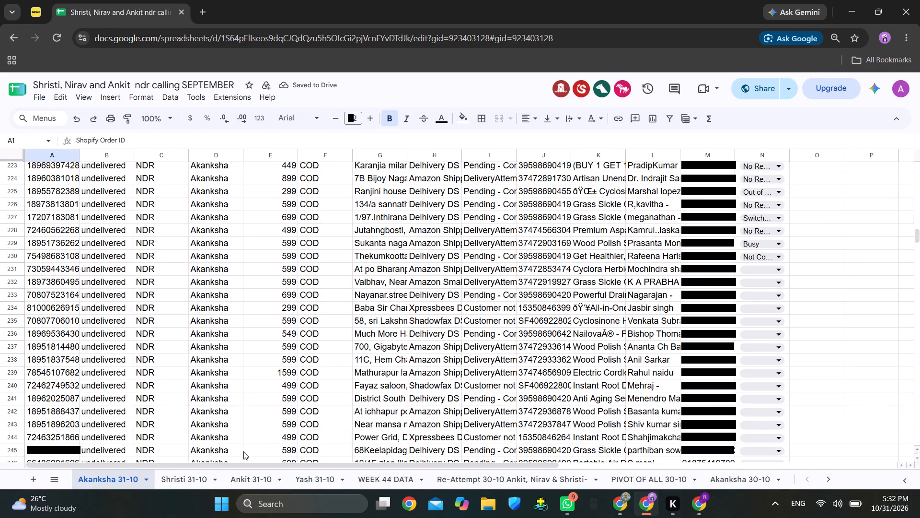
click(197, 482)
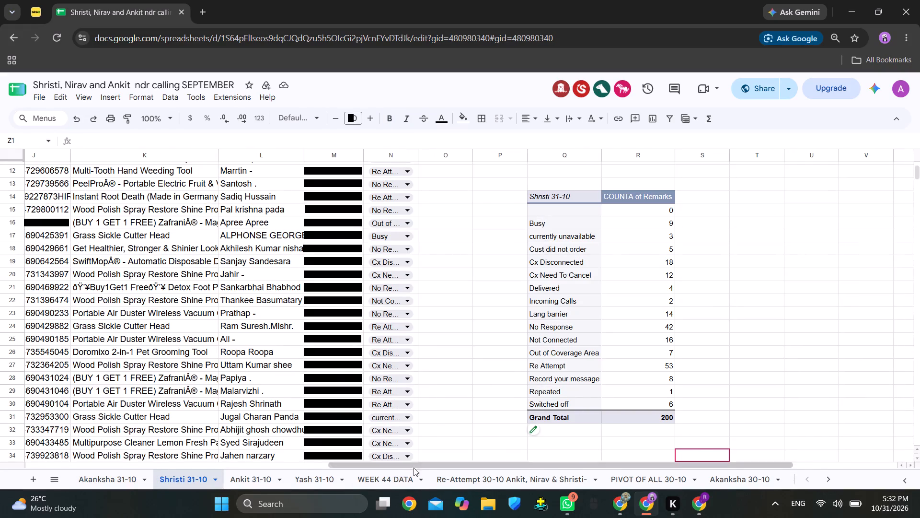
click(313, 481)
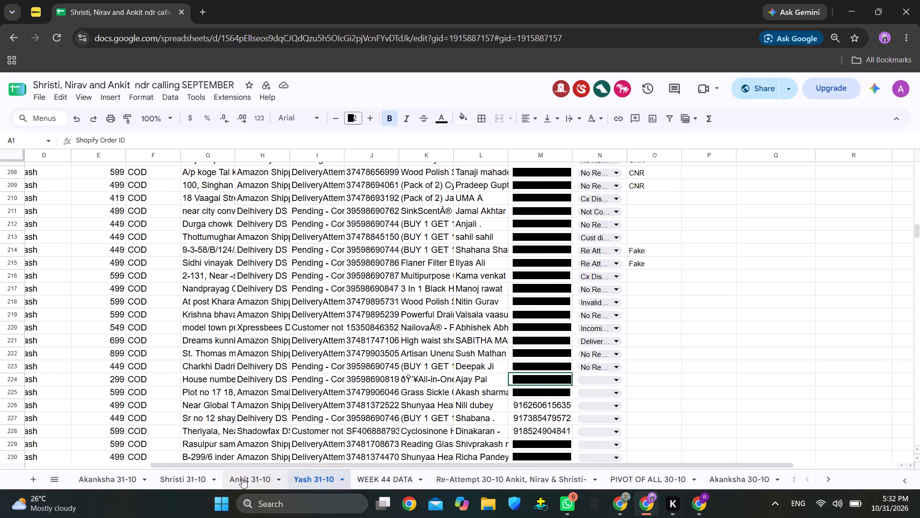
click(235, 480)
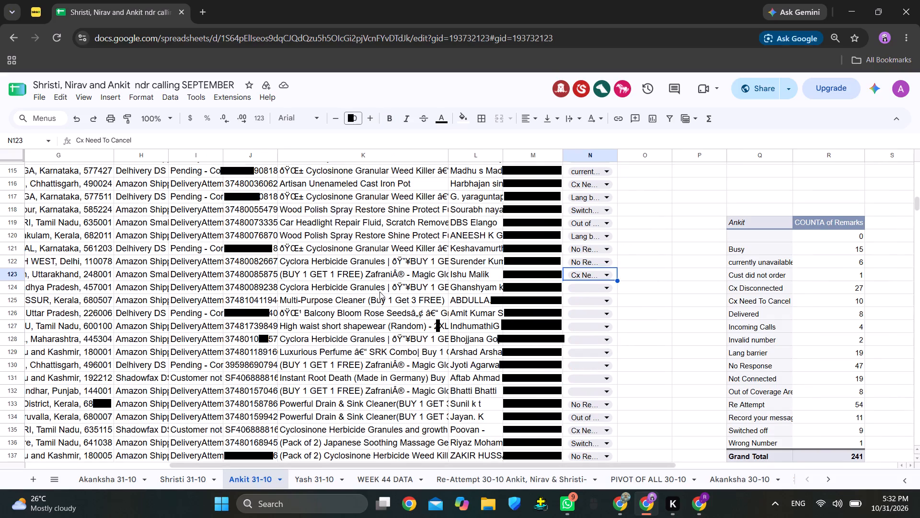
In the Ankit 31-10 sheet, set the remark for row 124 to Re Attempt and row 132 to Not Connected.
click(588, 287)
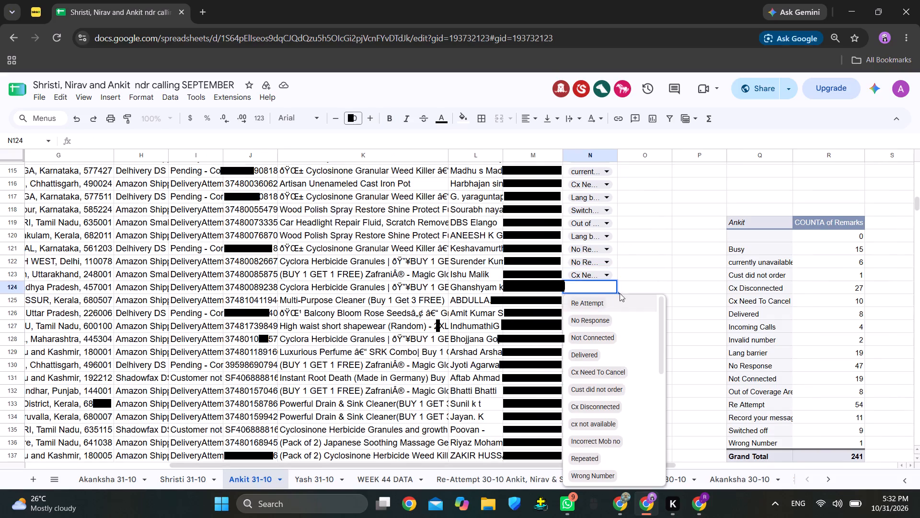
click(588, 306)
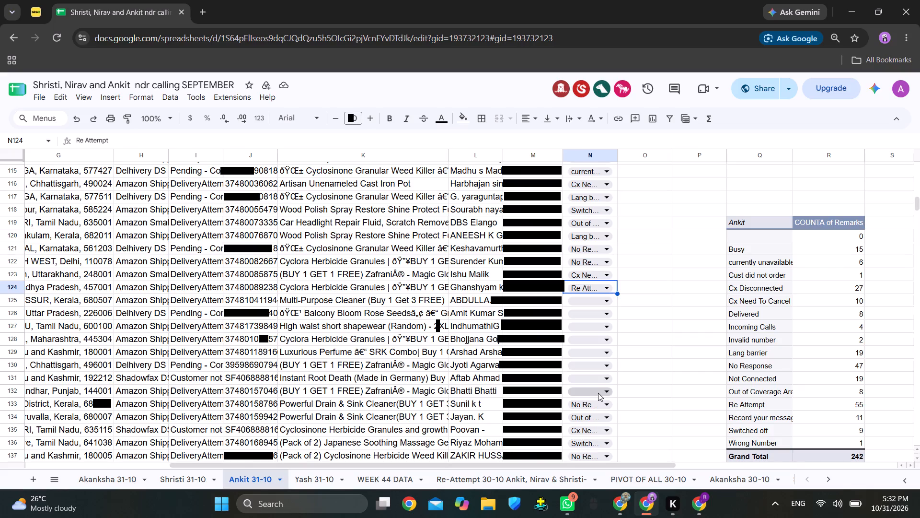
click(599, 393)
click(598, 114)
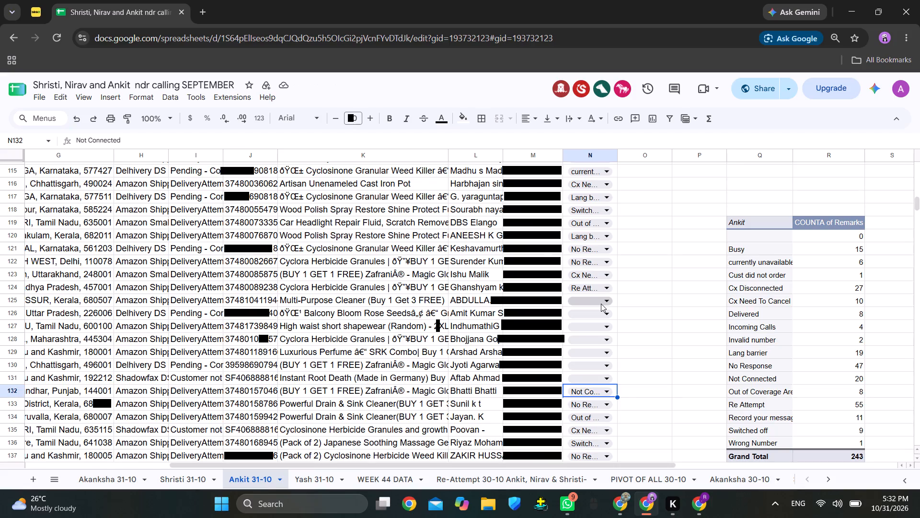
In the Ankit 31-10 sheet, set the remark for row 125 to currently unavailable and row 126 to Re Attempt.
click(601, 304)
scroll(616, 358, down, 12)
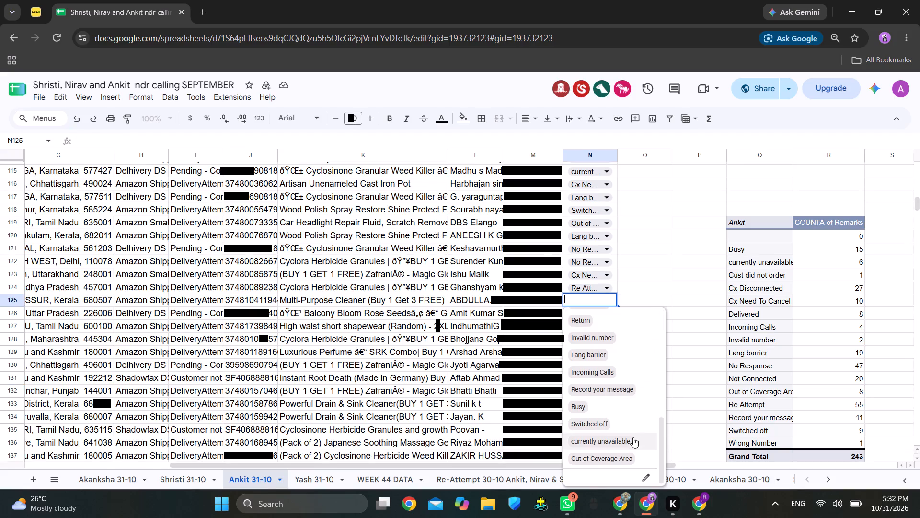
click(629, 443)
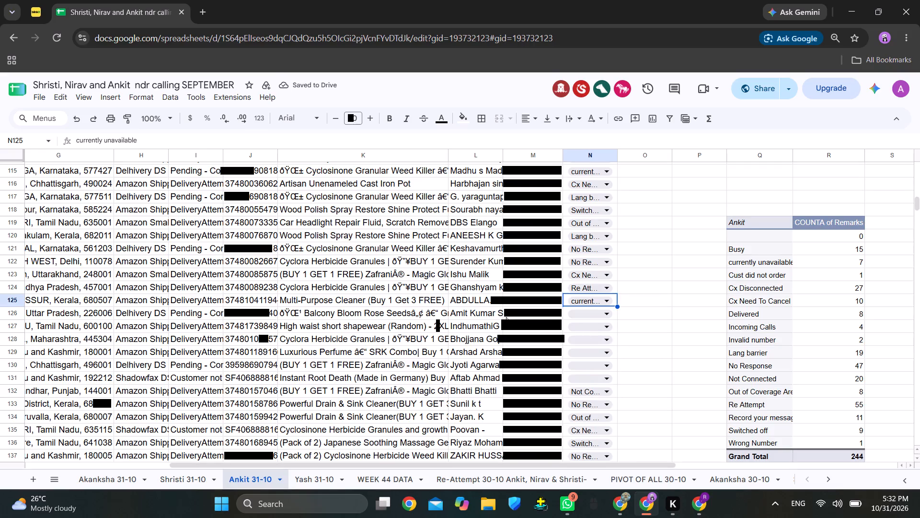
click(586, 316)
click(591, 330)
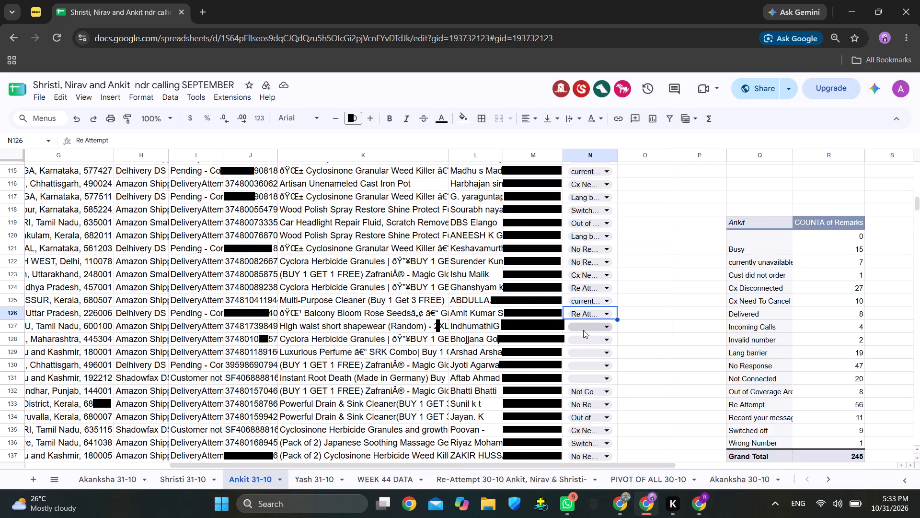
Set the remark for row 127 in the Ankit 31-10 sheet to Cx Need To Cancel.
click(583, 330)
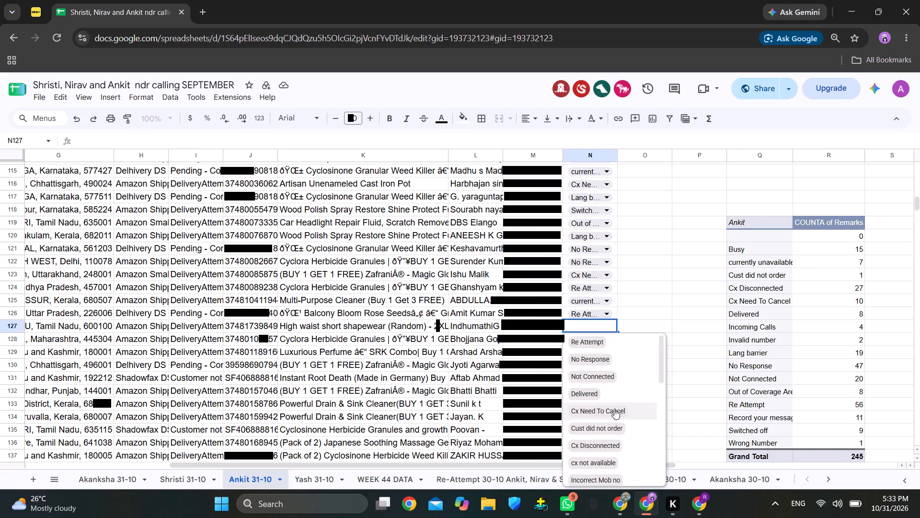
click(614, 409)
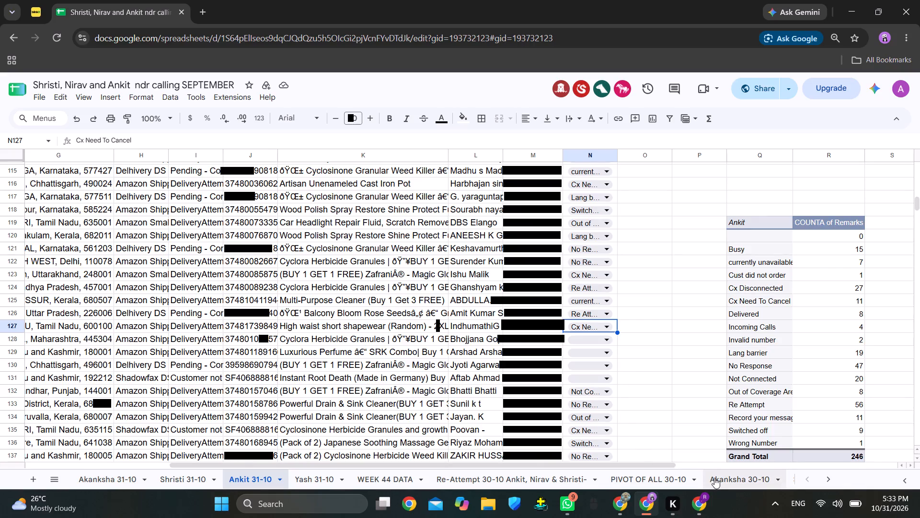
Look over the filtered remark rows in the Ankit 30-10 sheet, and return to the Ankit 31-10 sheet.
scroll(714, 478, left, 6)
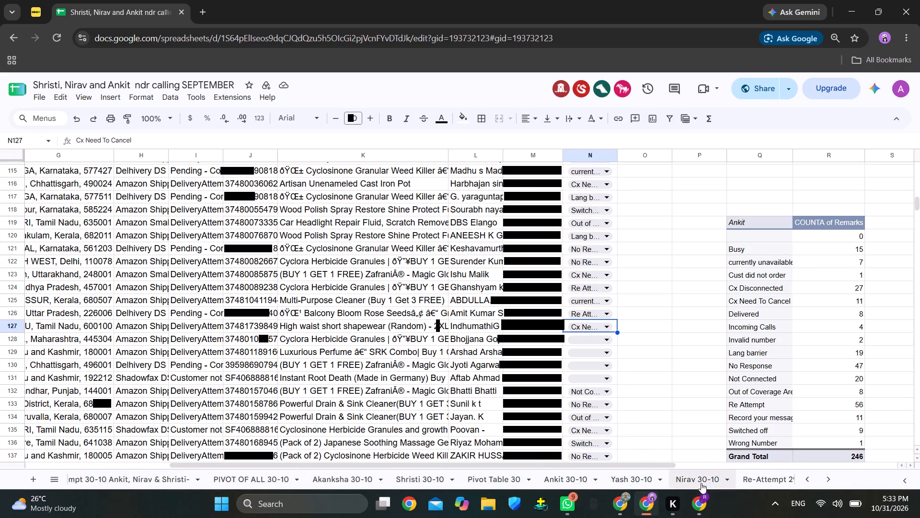
click(554, 483)
scroll(812, 335, down, 5)
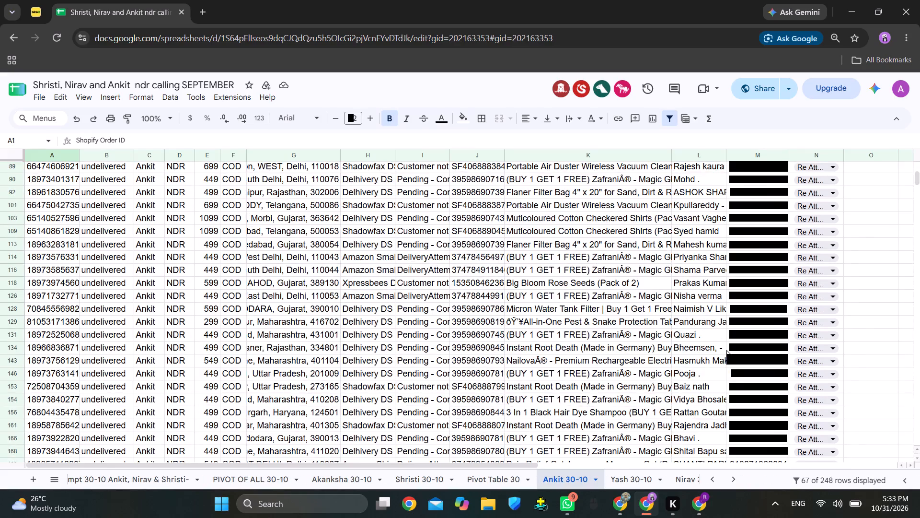
scroll(755, 341, up, 11)
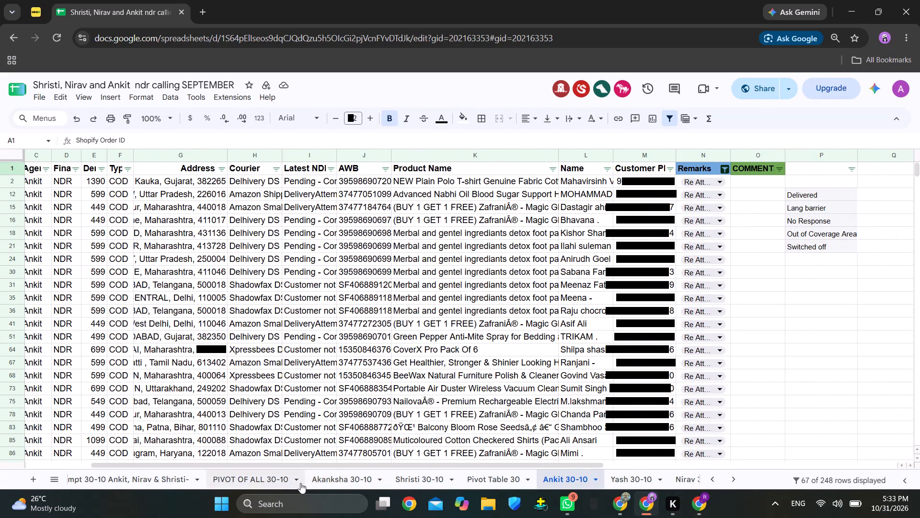
scroll(300, 483, right, 13)
click(264, 479)
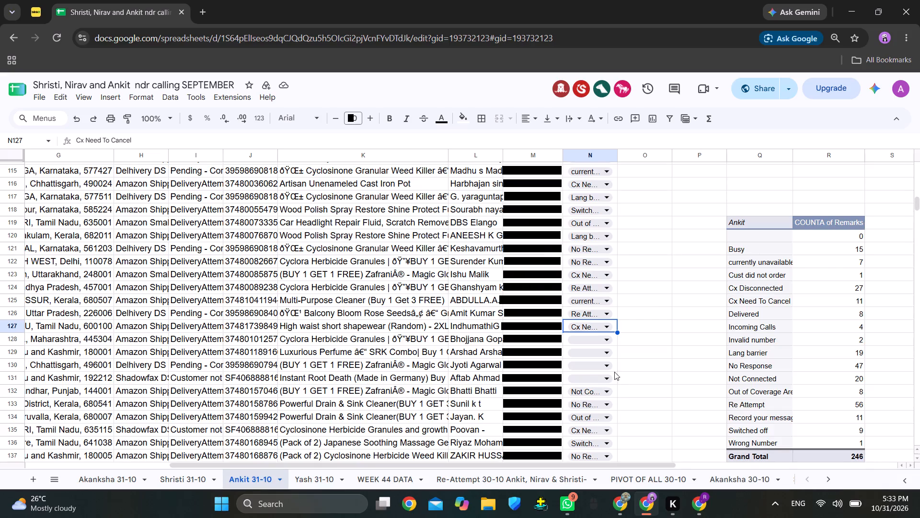
Examine the latest filled remarks and the pivot table's remark counts in the Yash 31-10 sheet.
click(322, 480)
scroll(793, 302, up, 1)
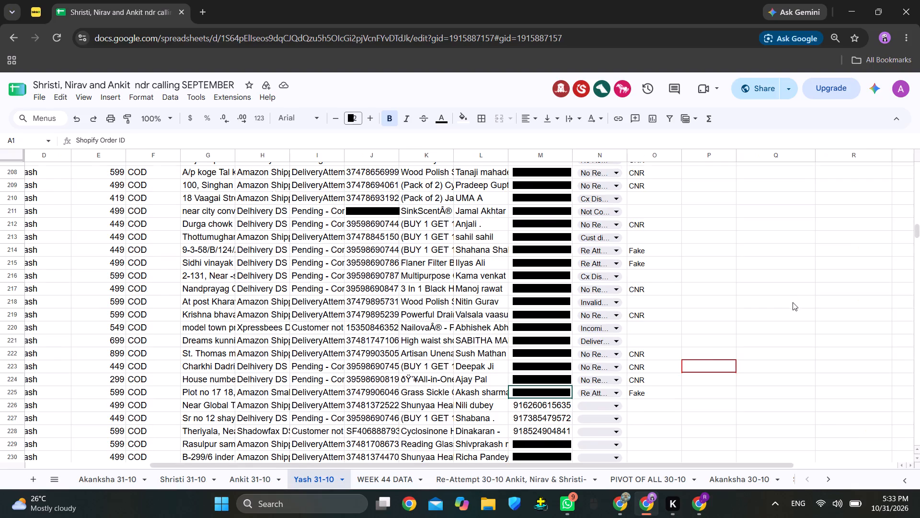
drag(918, 232, 919, 160)
scroll(750, 278, down, 1)
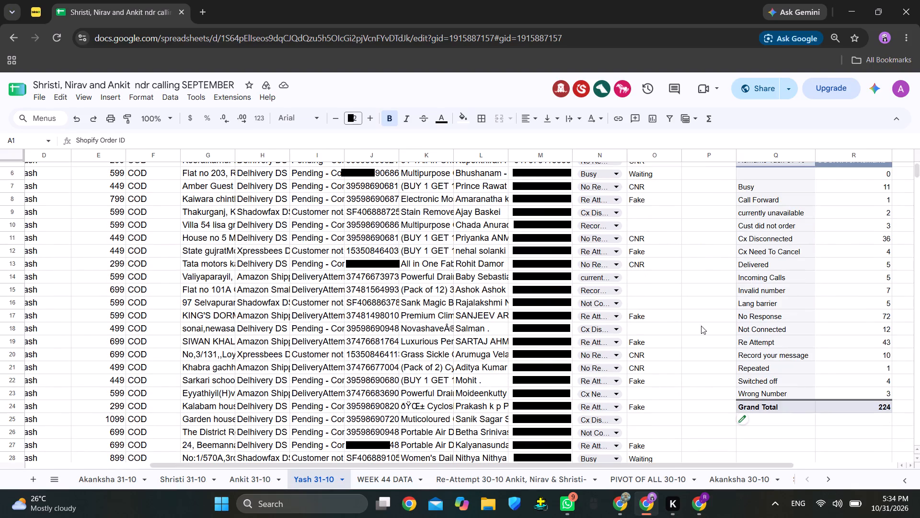
In the Ankit 31-10 sheet, set the remark for row 128 to Delivered and row 129 to Not Connected.
click(247, 481)
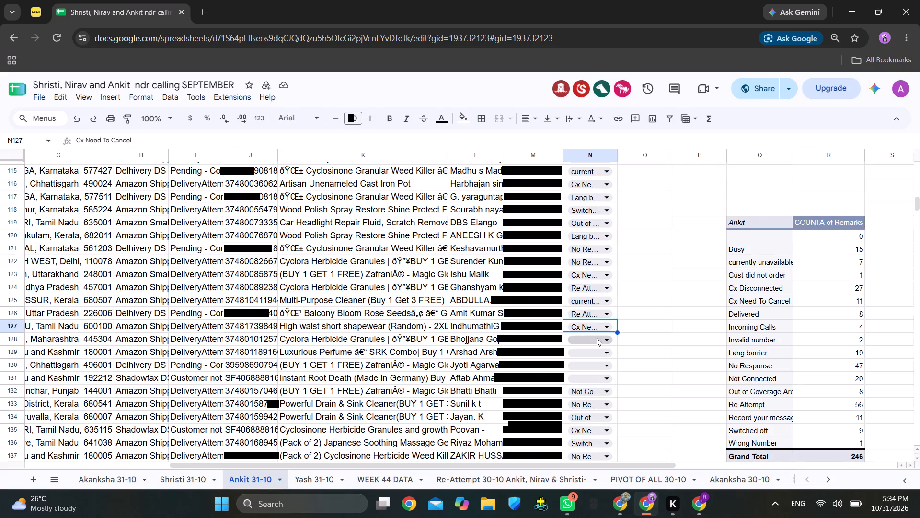
click(597, 339)
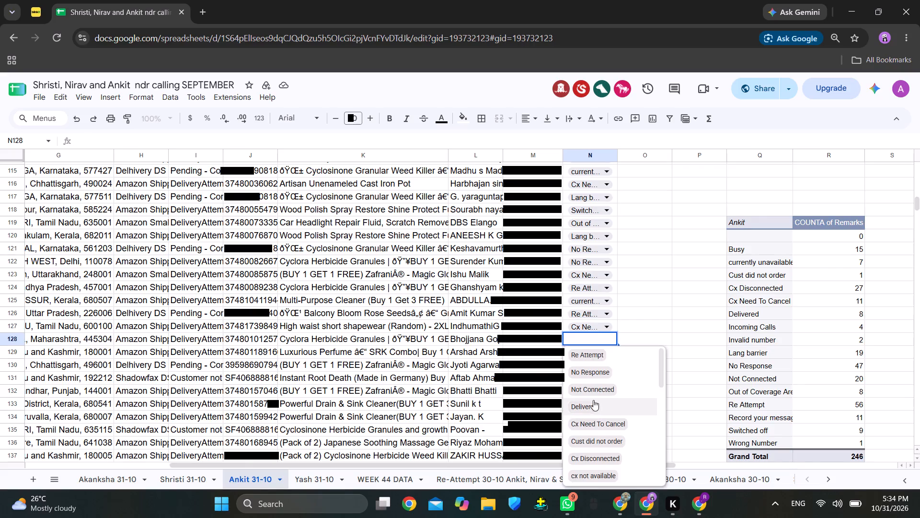
click(587, 404)
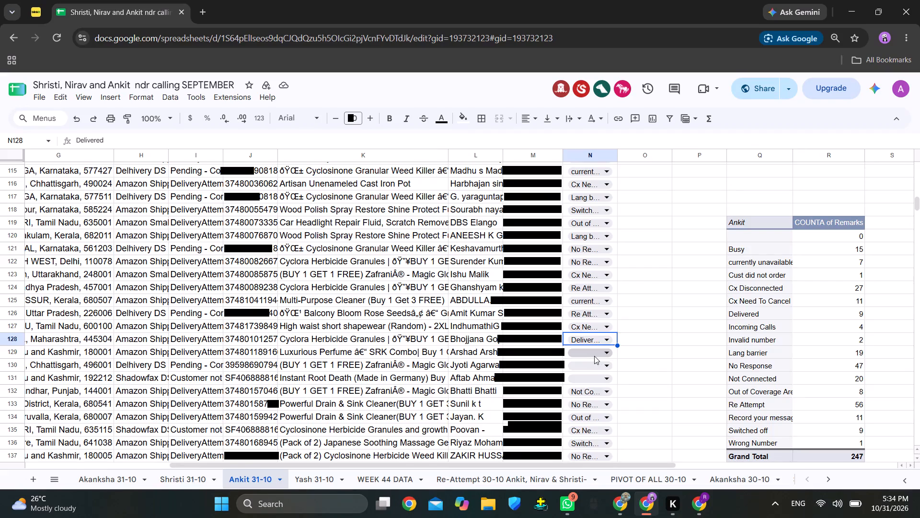
click(594, 356)
click(598, 399)
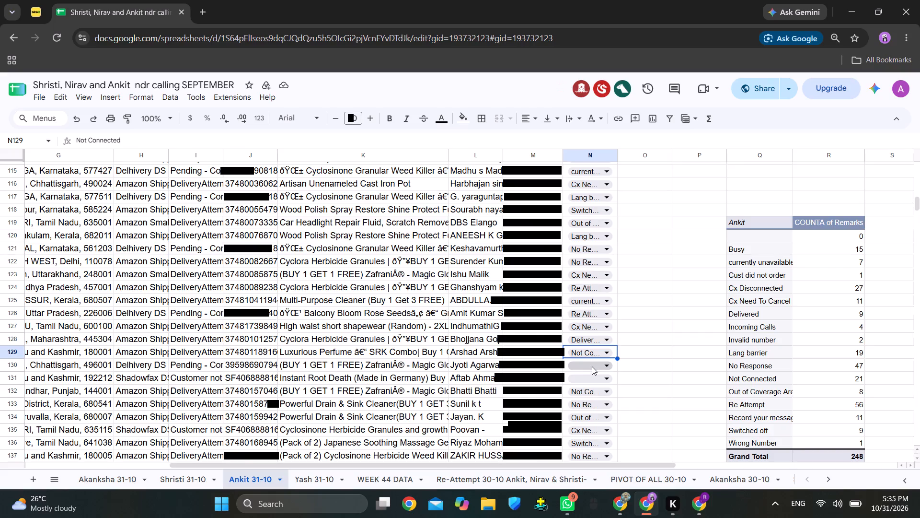
Set the remark for row 130 to No Response and row 131 to Record your message.
click(592, 367)
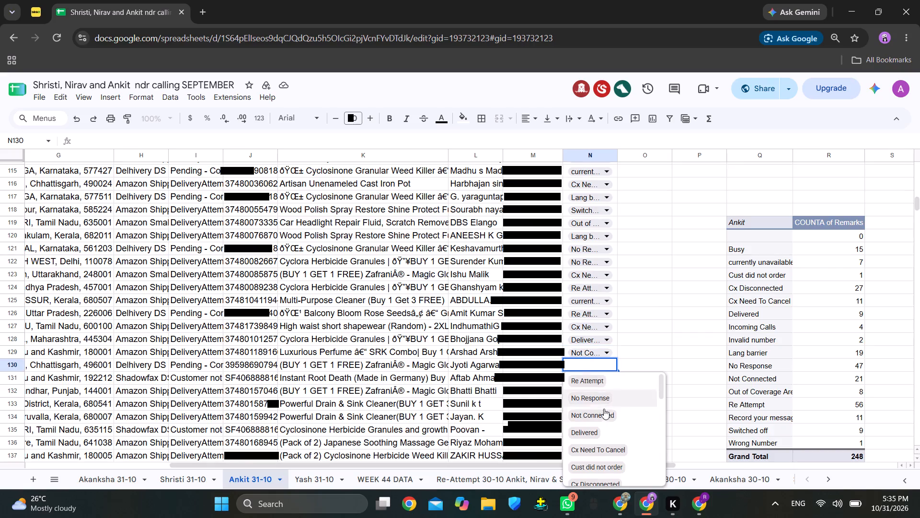
click(599, 402)
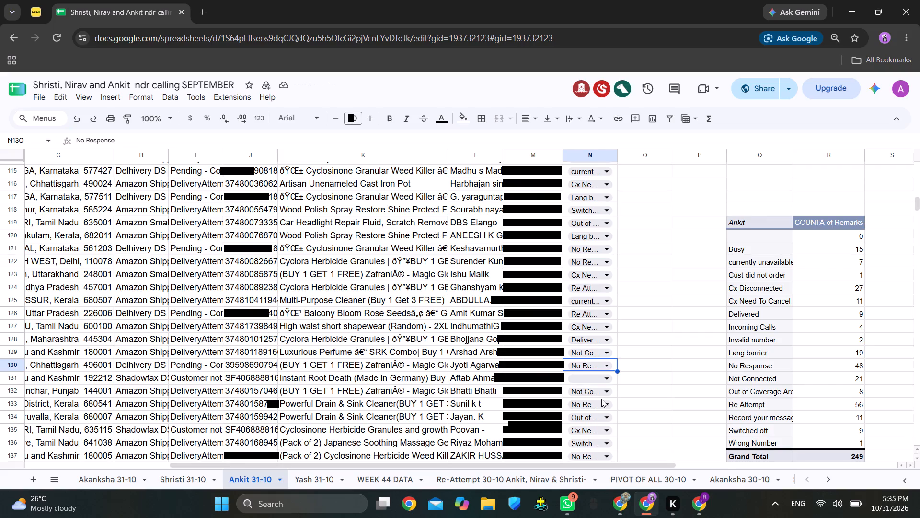
click(600, 381)
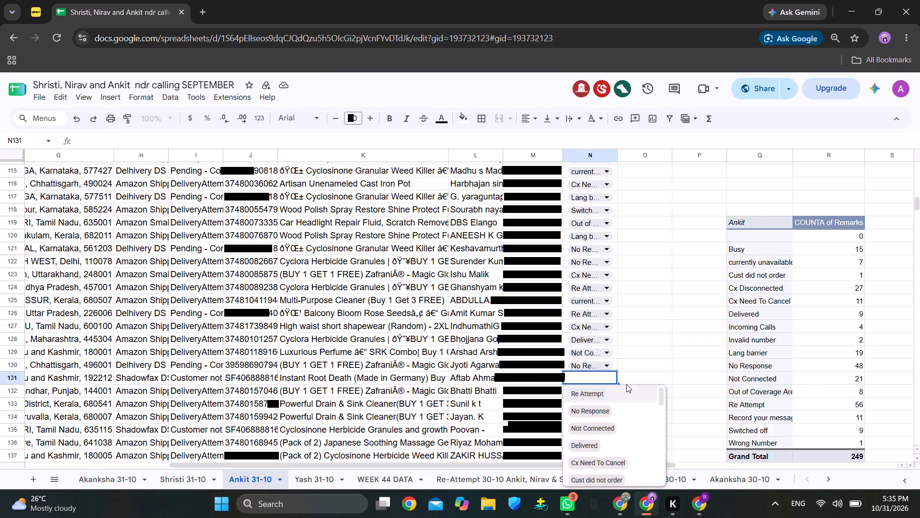
scroll(624, 445, down, 7)
click(604, 392)
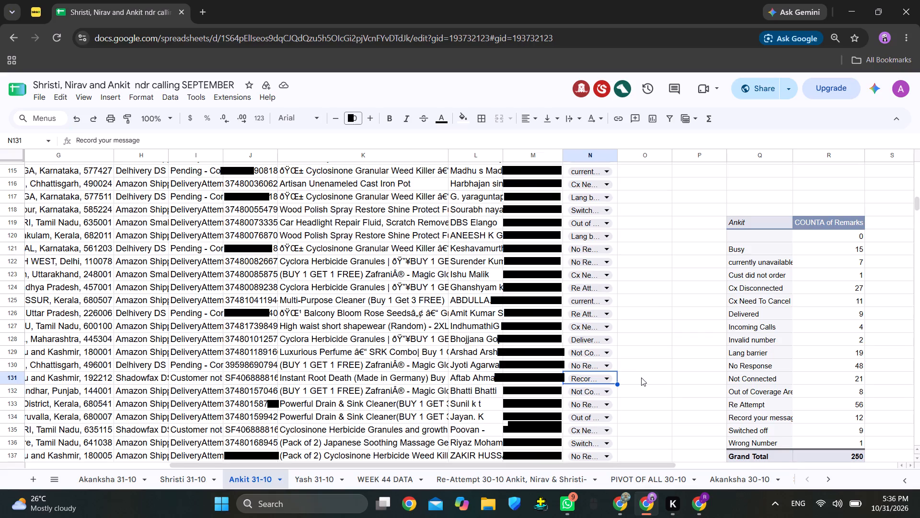
Check the remark counts in the Yash 31-10 sheet, and look over the Ankit 31-10 sheet's remarks, comments column and pivot table.
click(316, 485)
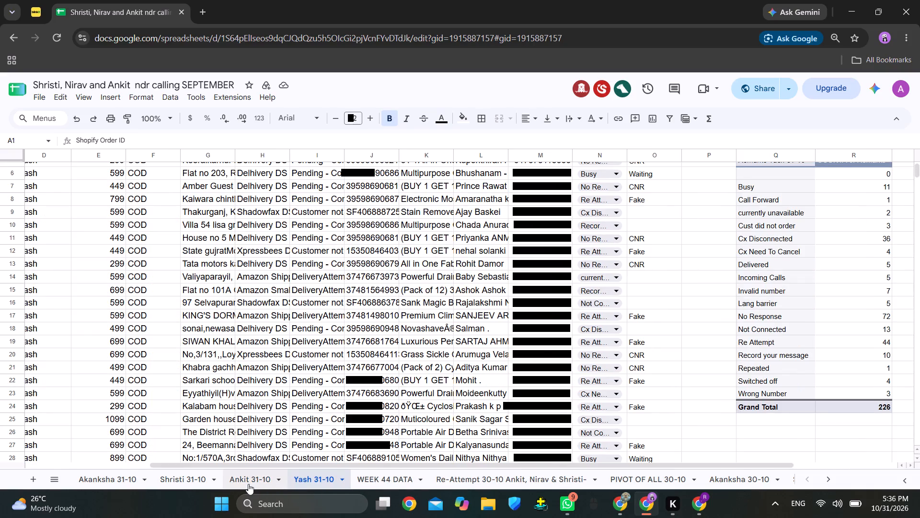
click(248, 483)
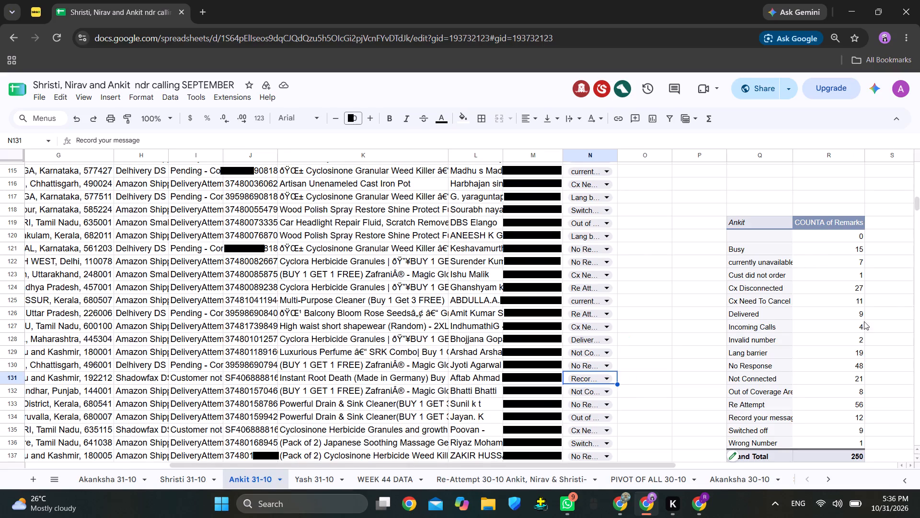
scroll(862, 240, up, 20)
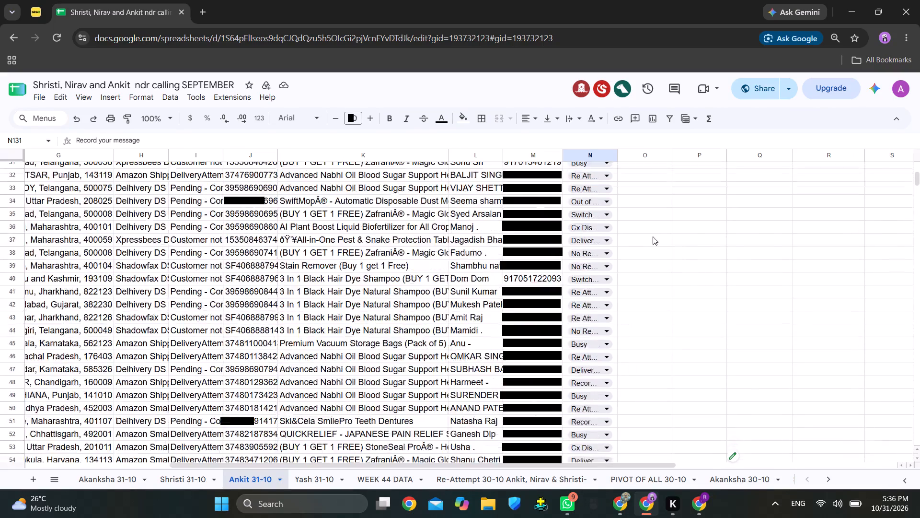
scroll(653, 236, up, 14)
click(652, 166)
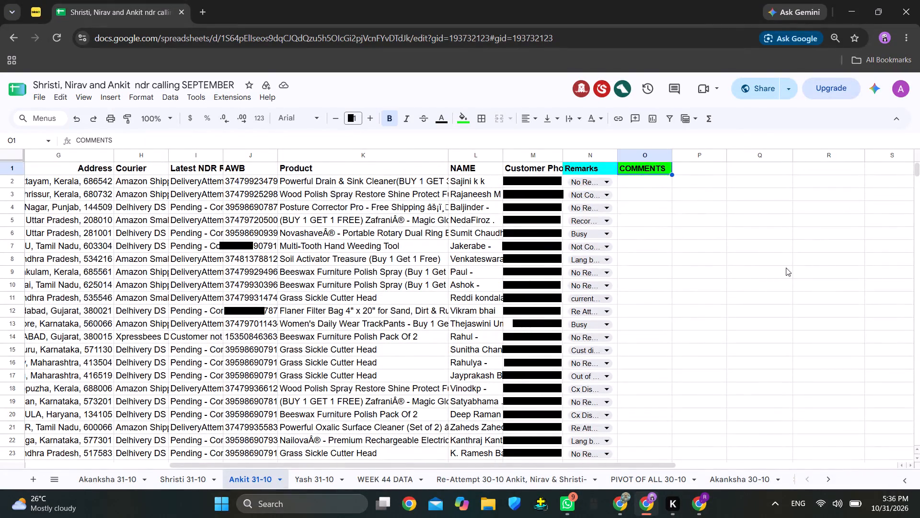
scroll(789, 274, down, 20)
scroll(789, 274, down, 5)
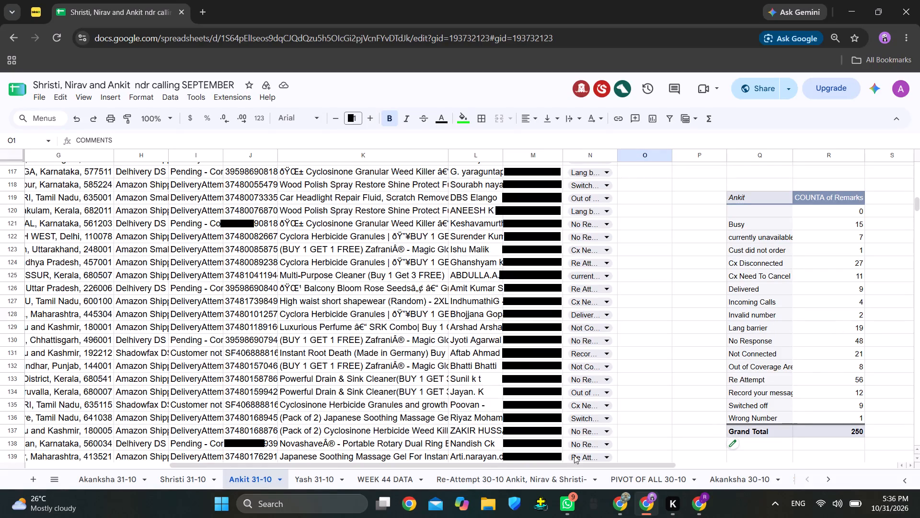
Add two new blank sheets and place them ahead of the Akanksha 31-10 sheet.
click(112, 482)
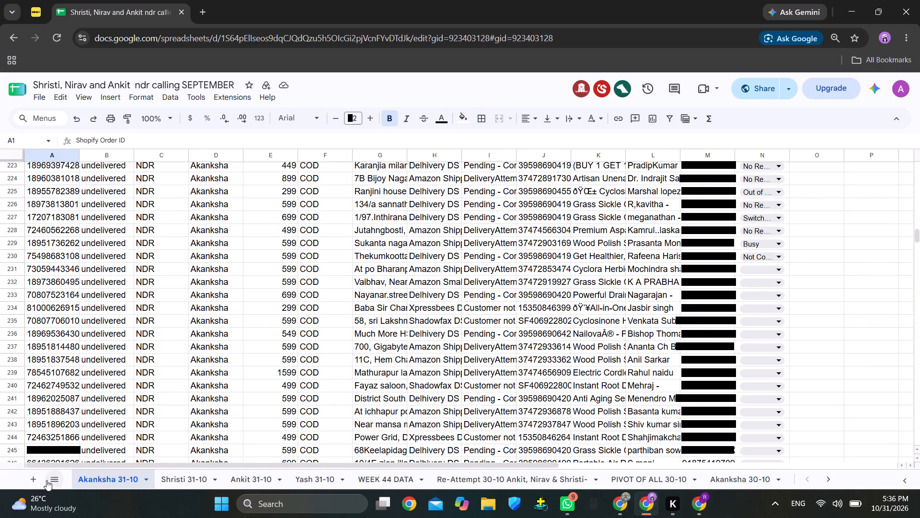
click(29, 477)
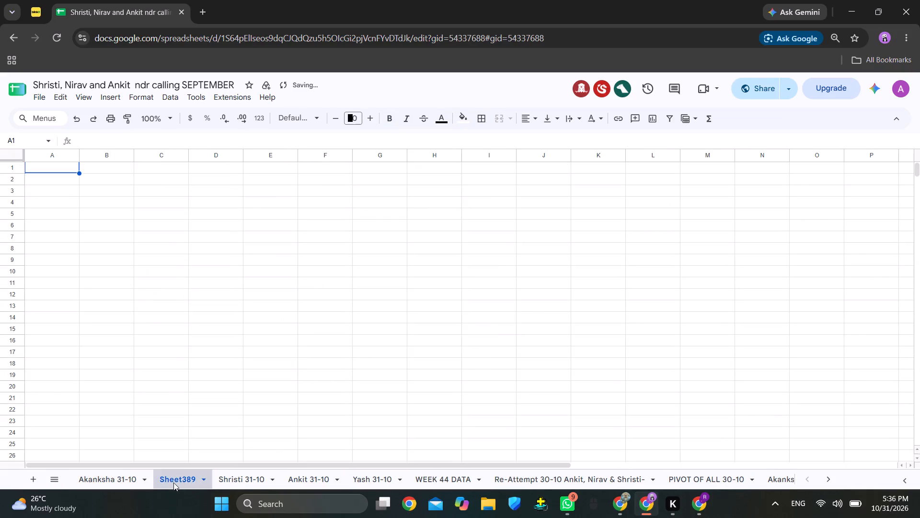
drag(191, 477, 42, 484)
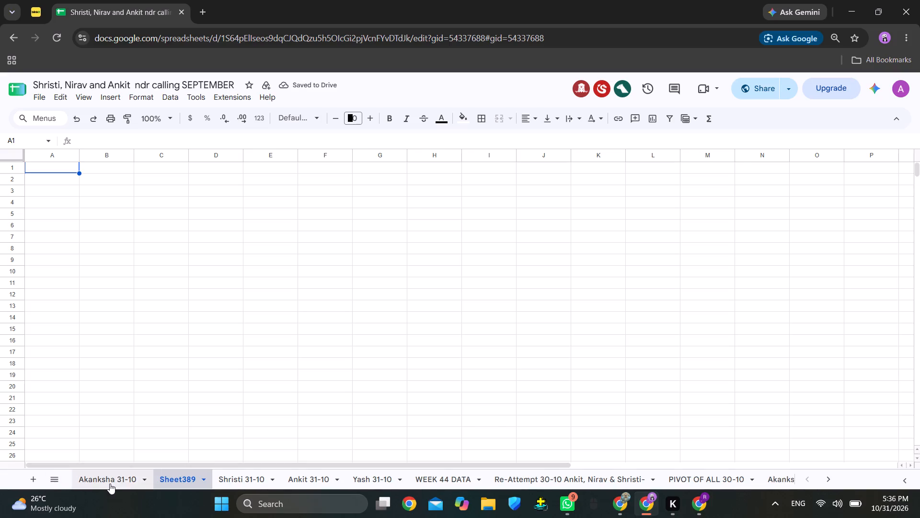
drag(105, 479, 173, 482)
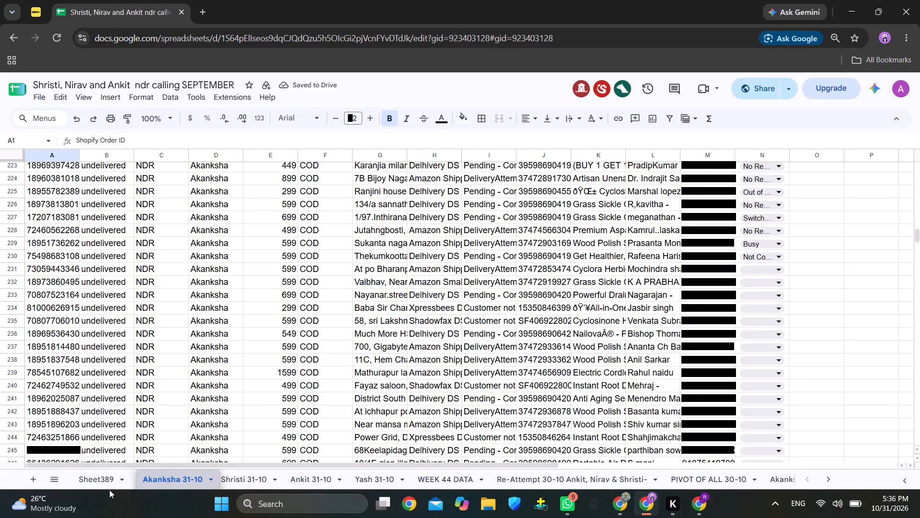
click(99, 484)
click(34, 483)
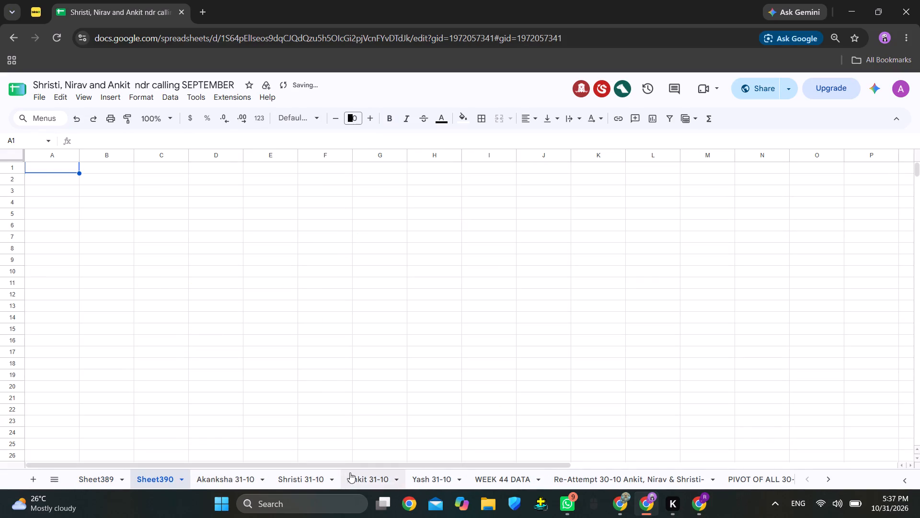
Rename the second blank sheet as PIVOT OF ALL 31-10, reusing the name of the PIVOT OF ALL 30-10 sheet.
scroll(437, 488, right, 1)
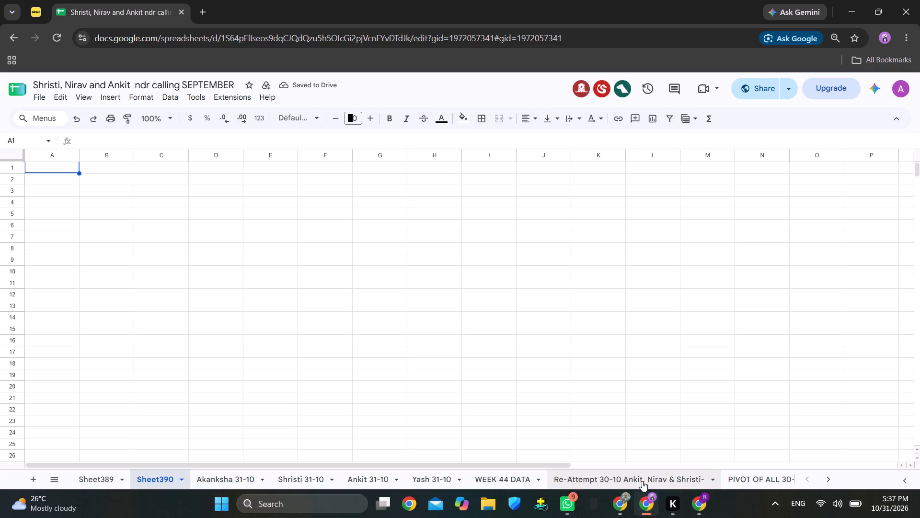
double_click(755, 478)
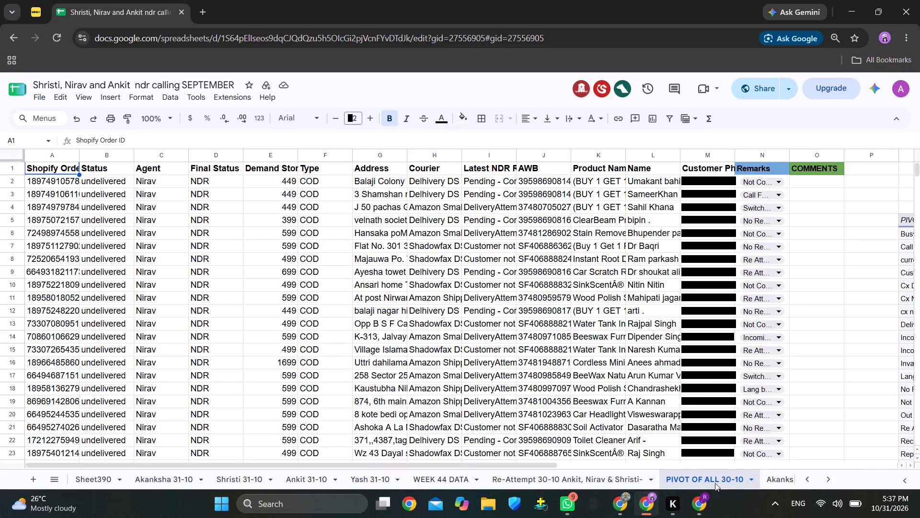
double_click(716, 479)
key(ctrl+c)
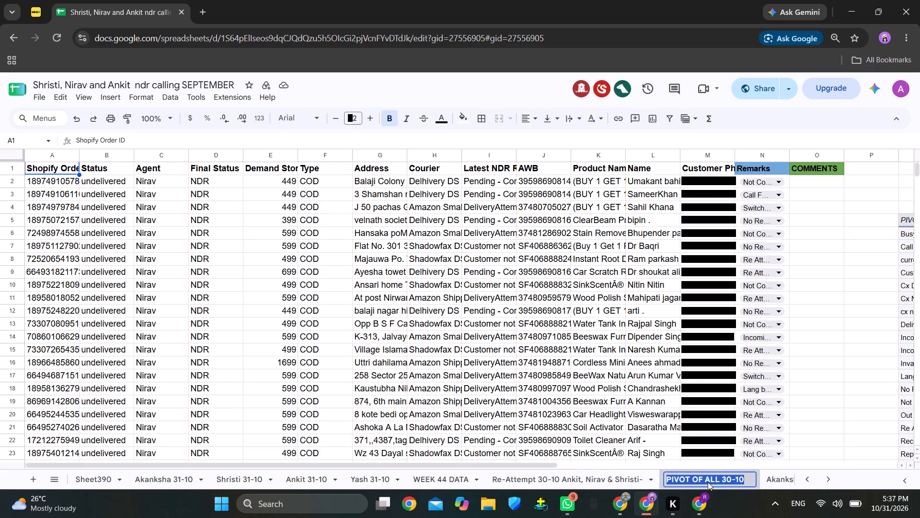
scroll(628, 485, right, 18)
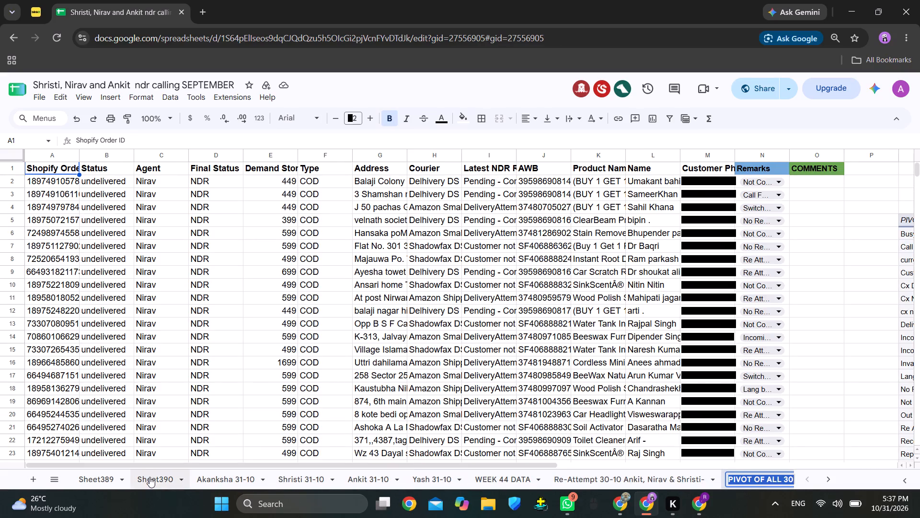
double_click(149, 477)
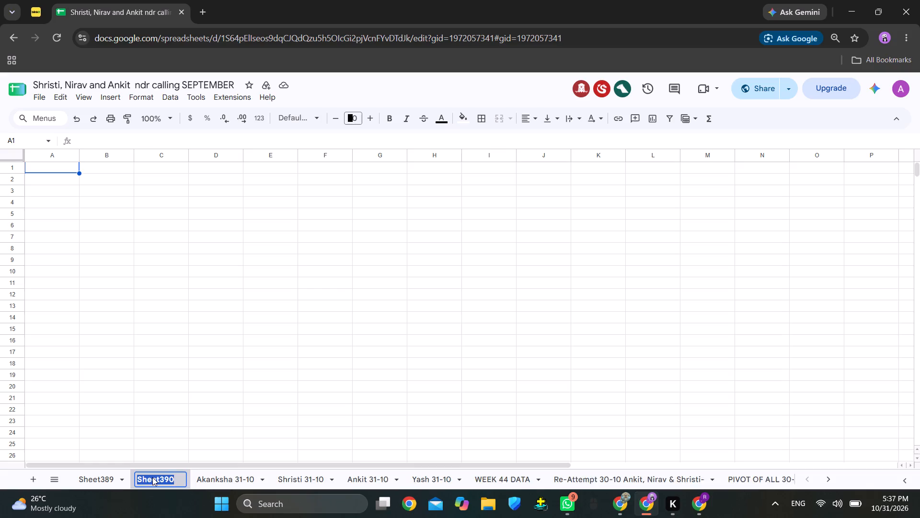
key(ctrl+v)
click(203, 481)
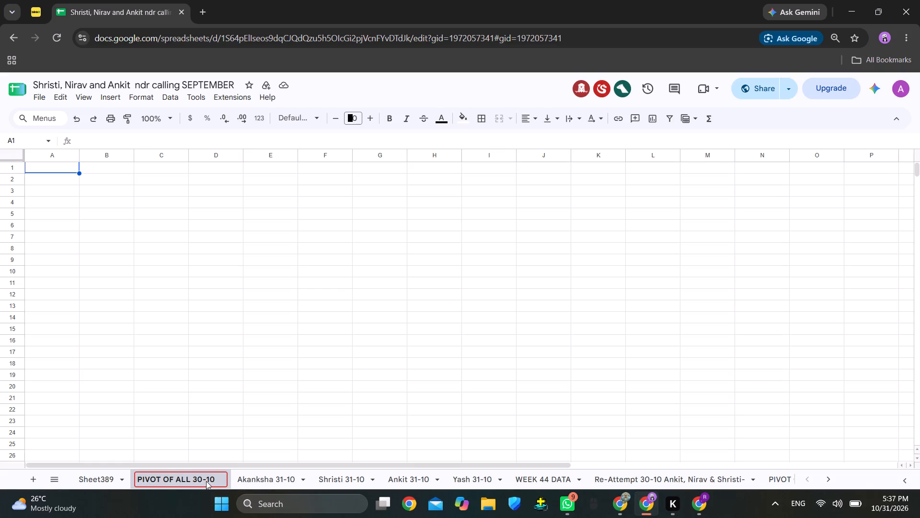
key(BackSpace)
key(1)
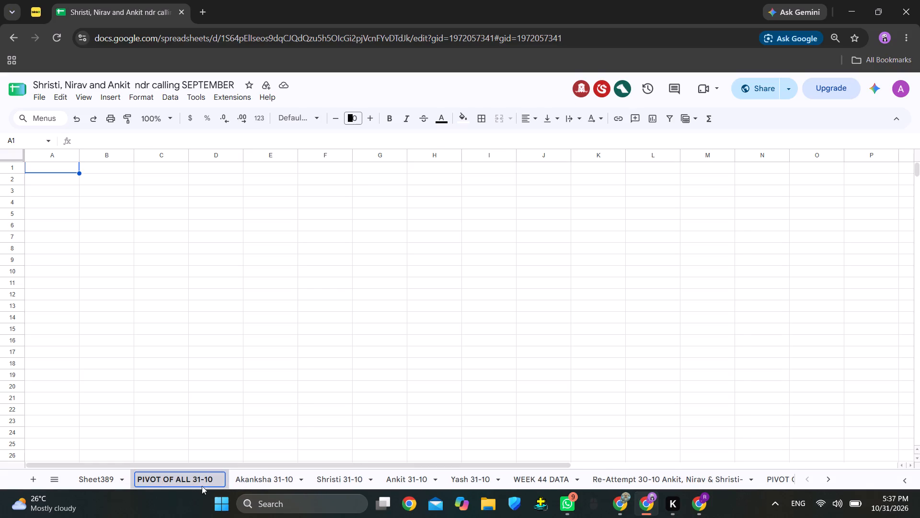
click(629, 482)
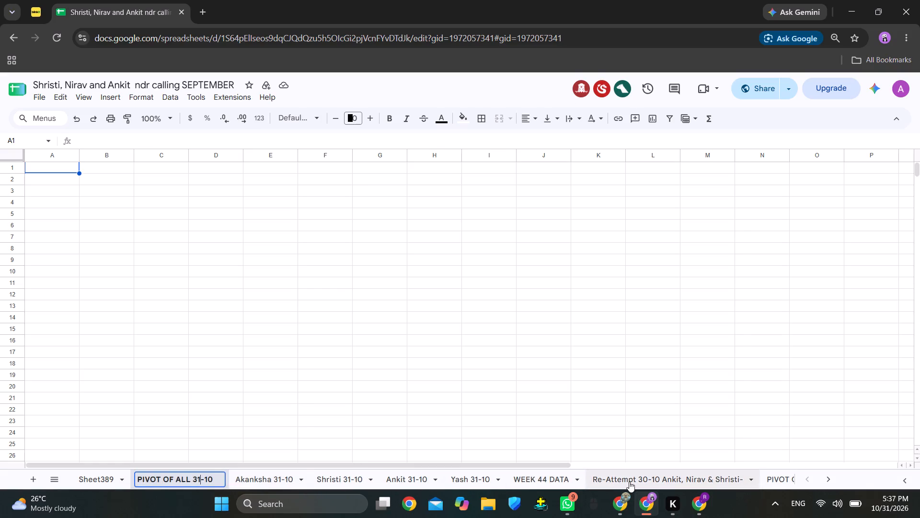
Rename the first blank sheet as "Re-Attempt 31-10 Ankit, Nirav & Shristi-", reusing the name of the 30-10 Re-Attempt sheet.
double_click(631, 481)
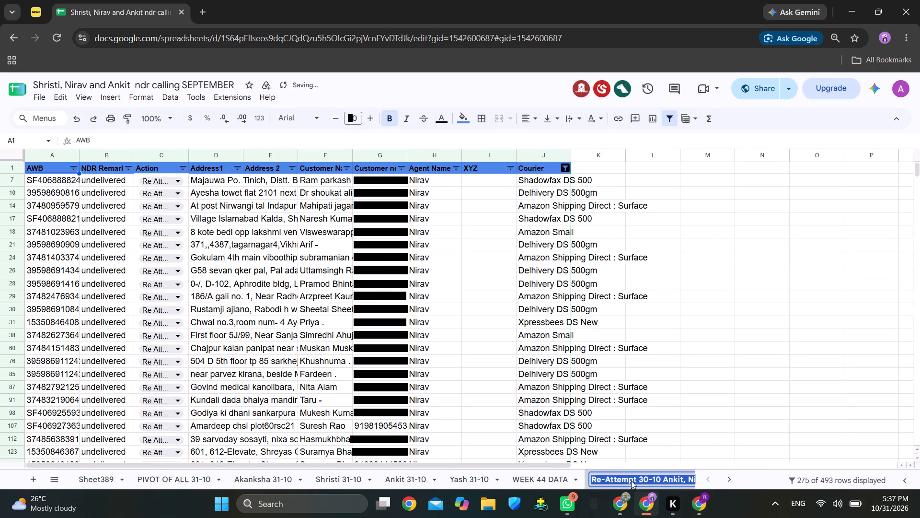
key(ctrl+c)
scroll(542, 486, right, 11)
scroll(459, 479, right, 9)
scroll(452, 479, right, 13)
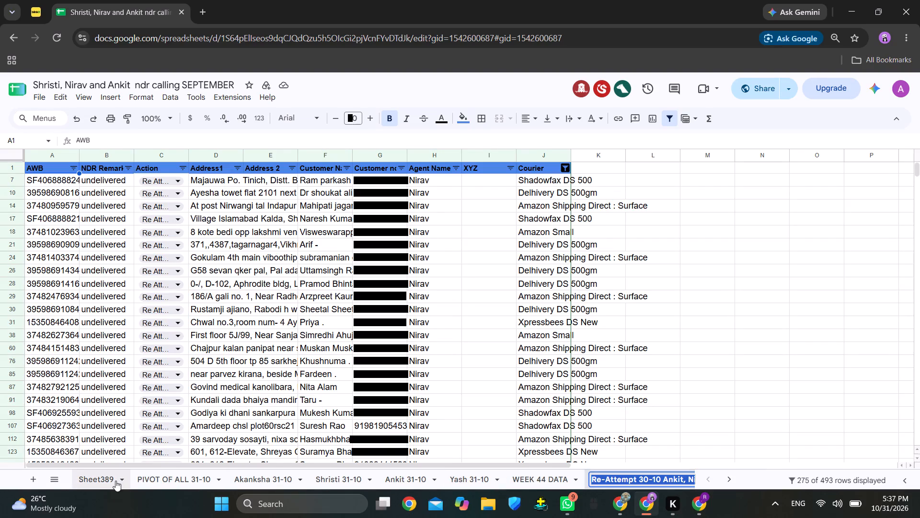
double_click(100, 481)
key(ctrl+v)
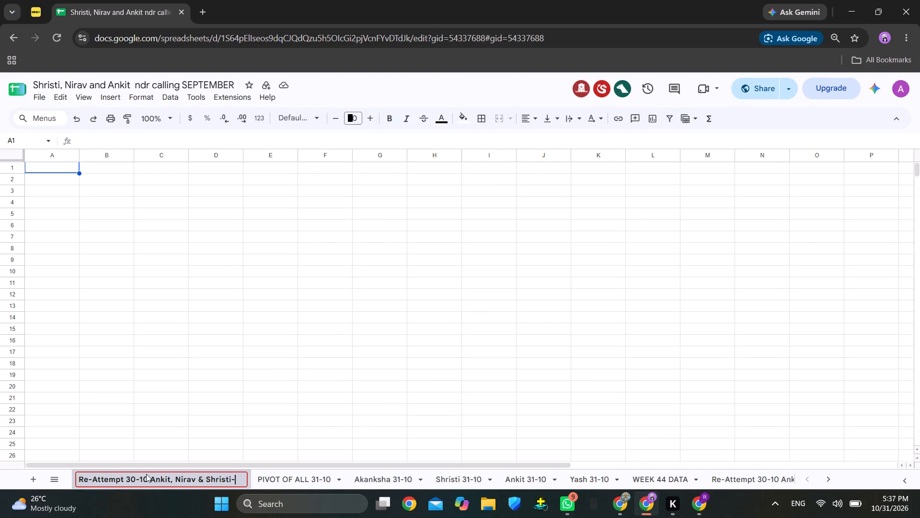
click(134, 480)
key(BackSpace)
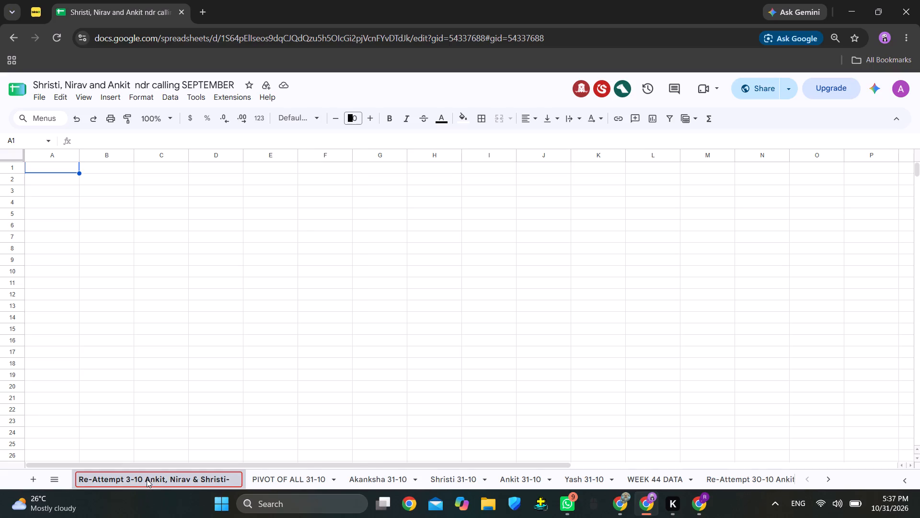
key(1)
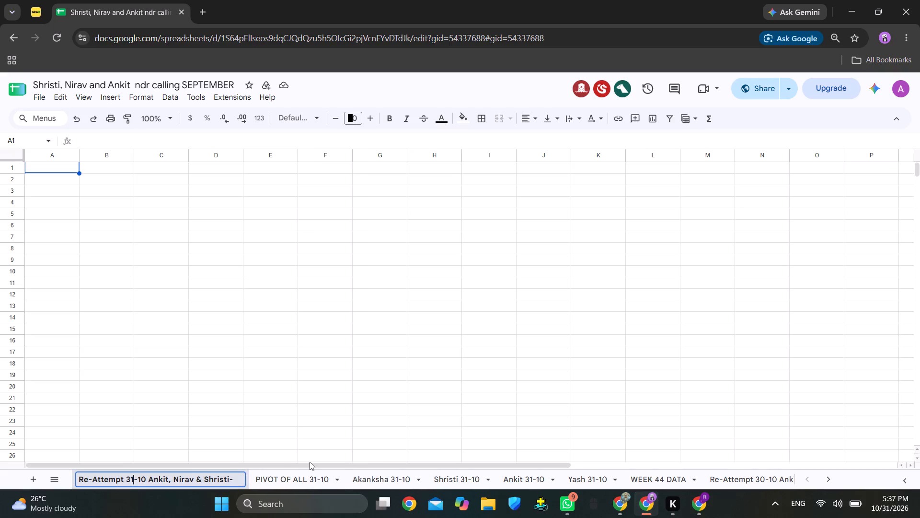
click(306, 481)
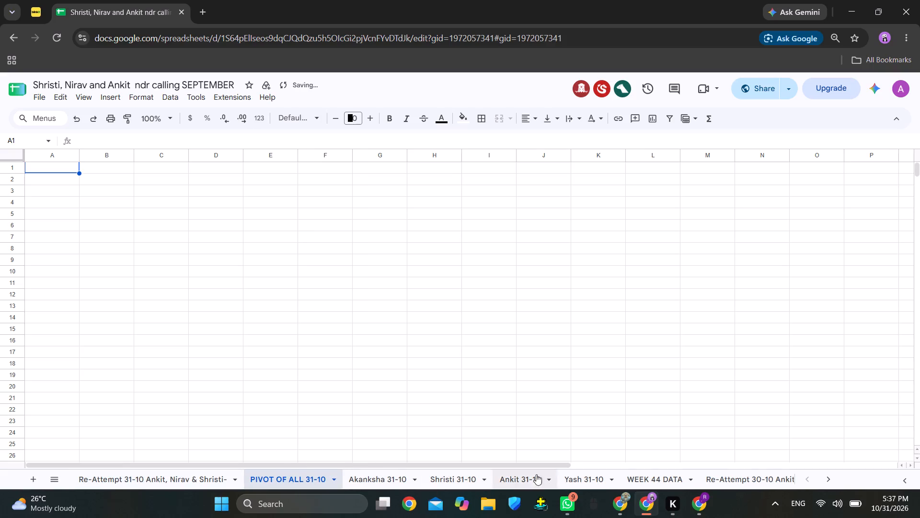
Move the WEEK 44 DATA sheet to between the Re-Attempt 31-10 and PIVOT OF ALL 31-10 sheets.
scroll(553, 474, right, 3)
drag(651, 481, 547, 491)
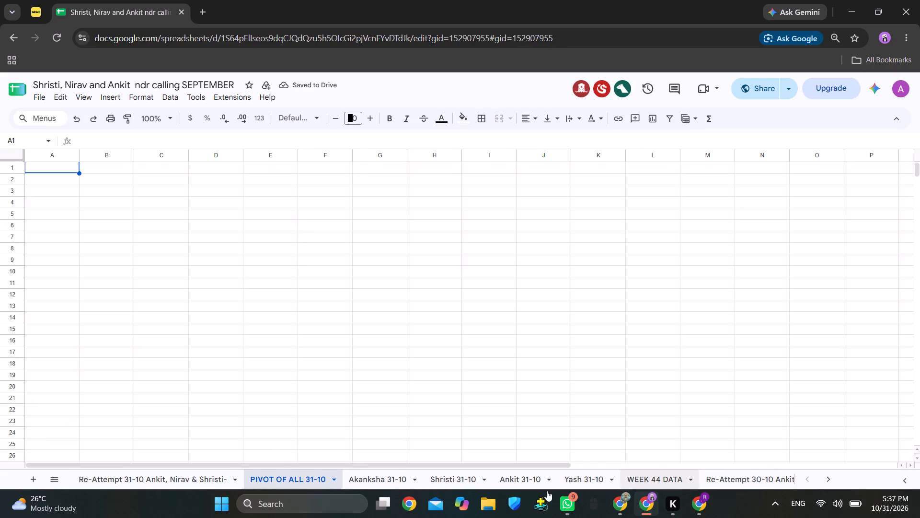
drag(547, 491, 245, 491)
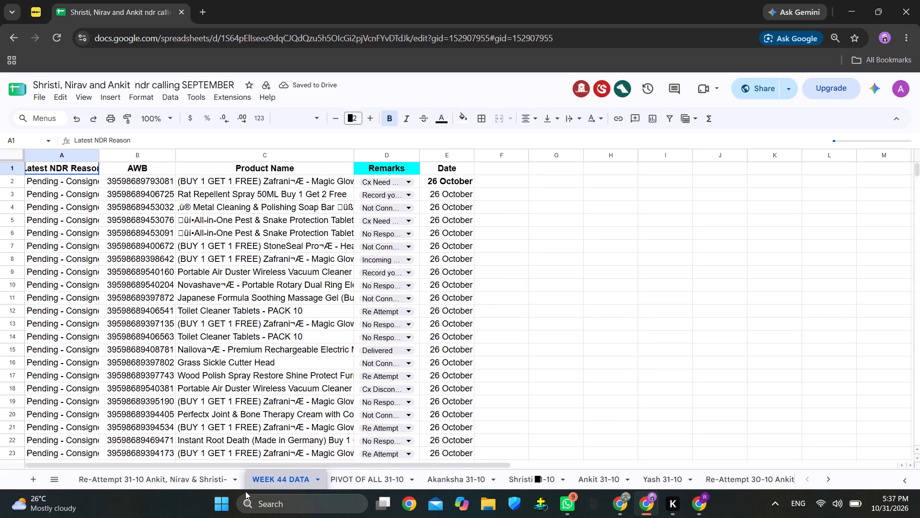
Examine how far the call remarks are filled in on the Yash 31-10 sheet, and look over the newly arranged consolidation sheets.
click(377, 482)
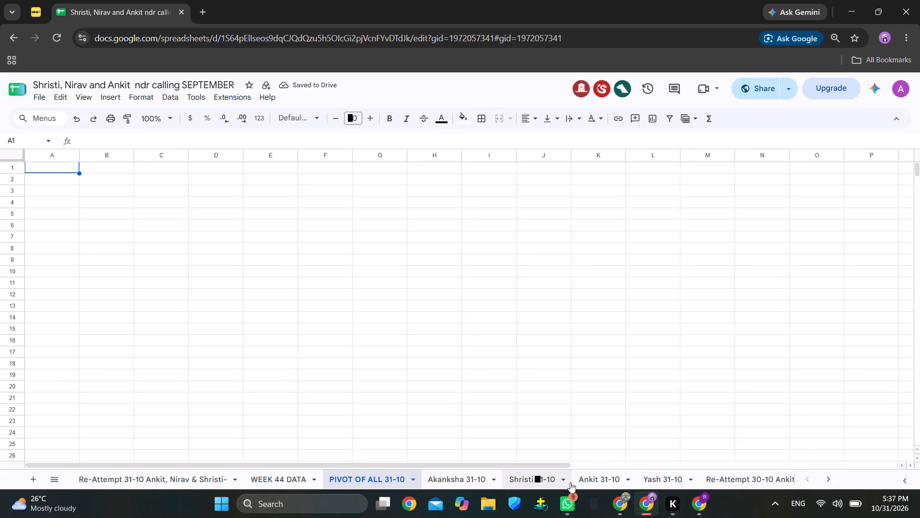
click(659, 477)
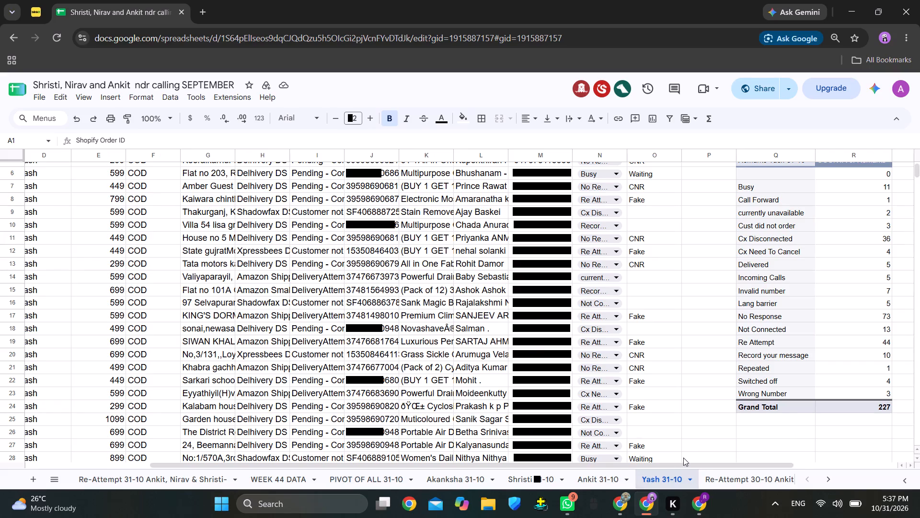
scroll(693, 365, down, 12)
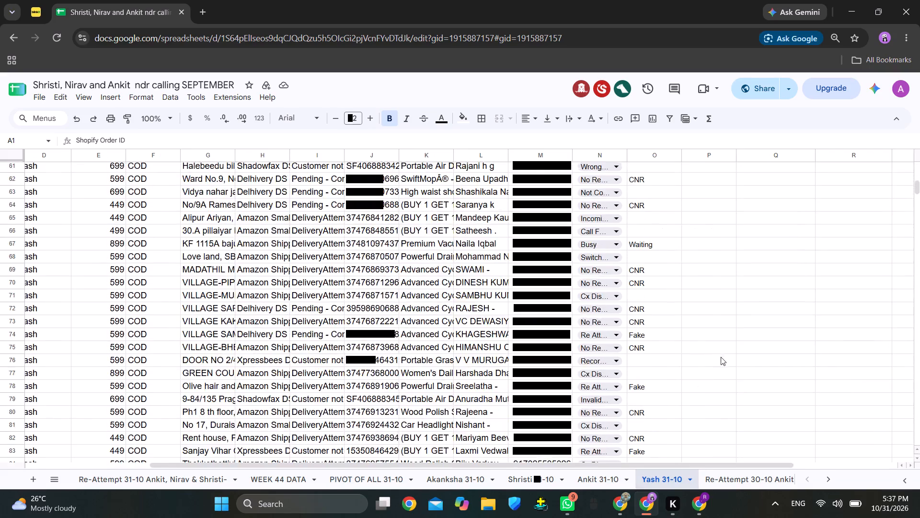
scroll(721, 357, down, 20)
scroll(721, 357, down, 3)
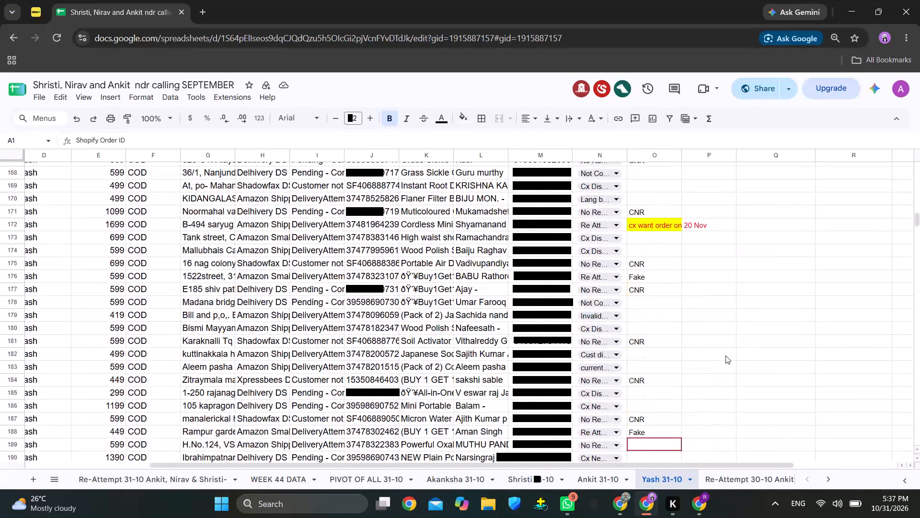
scroll(725, 355, down, 10)
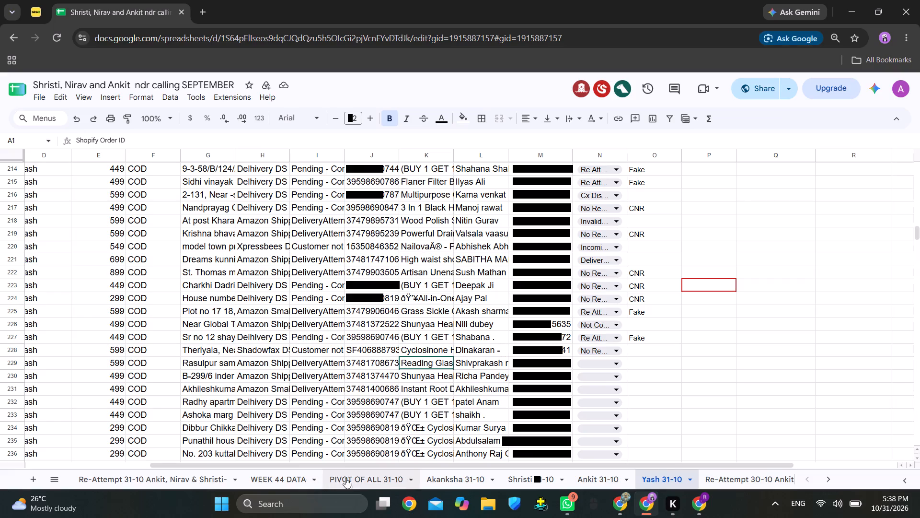
click(265, 475)
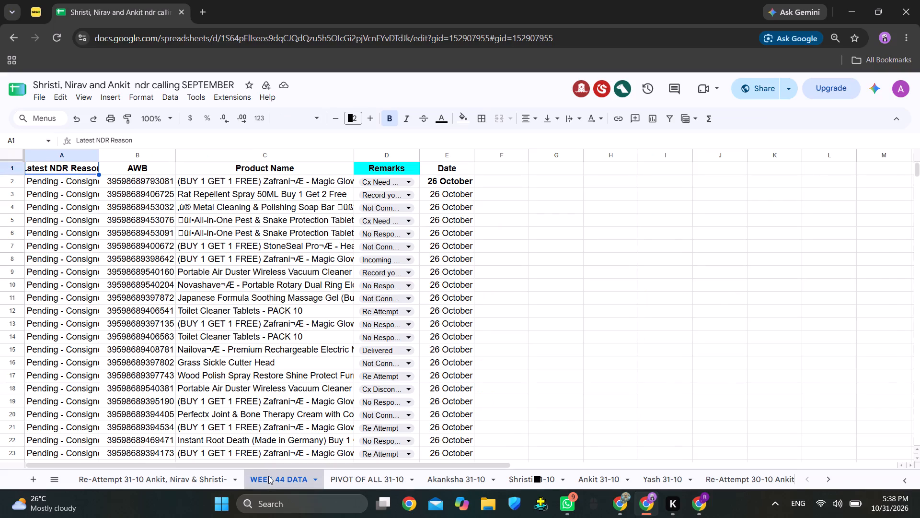
click(217, 479)
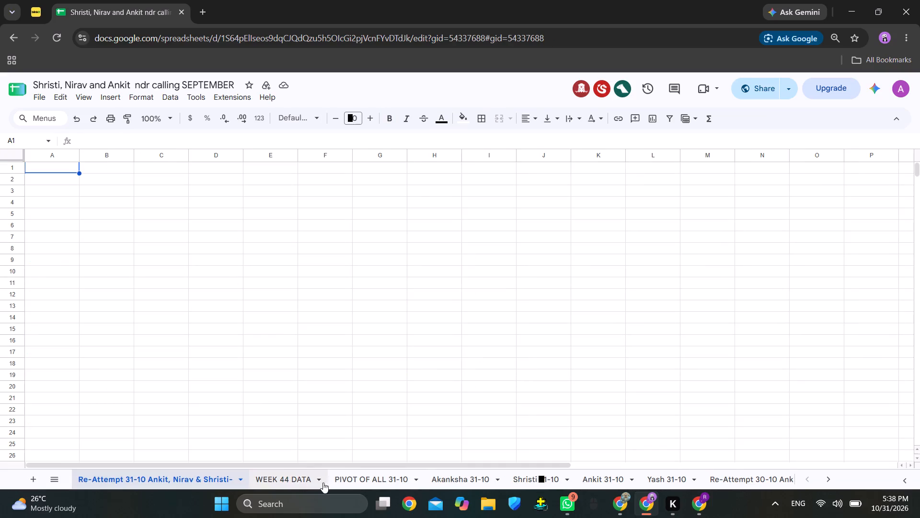
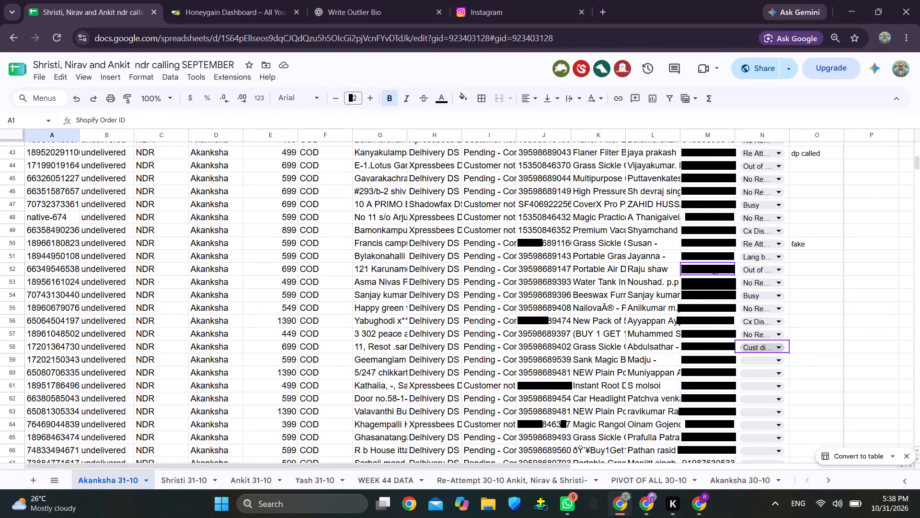
Examine how far the call remarks are filled in on the Akanksha 31-10 and Shristi 31-10 sheets.
scroll(784, 327, down, 3)
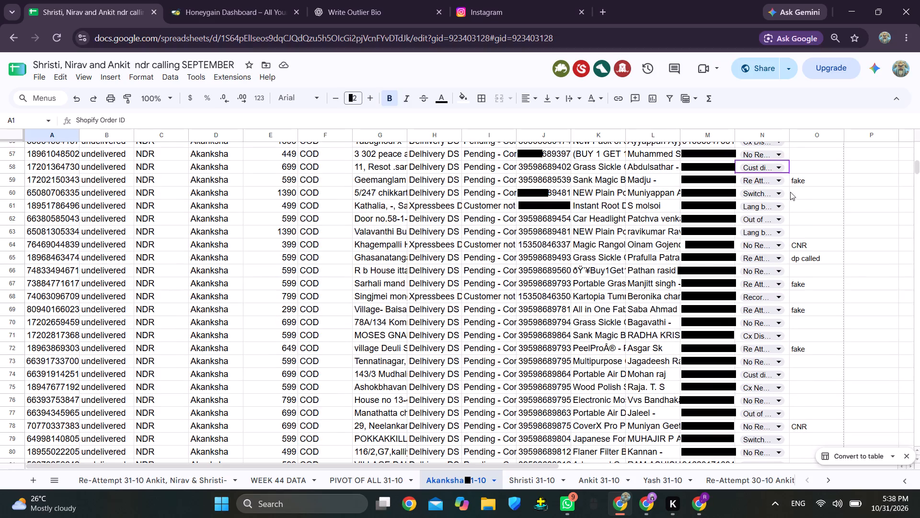
right_drag(775, 173, 769, 172)
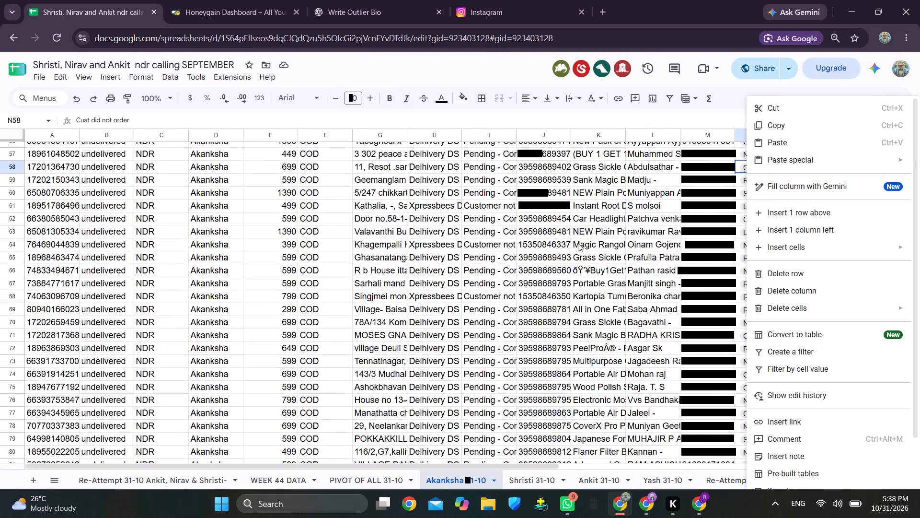
click(296, 483)
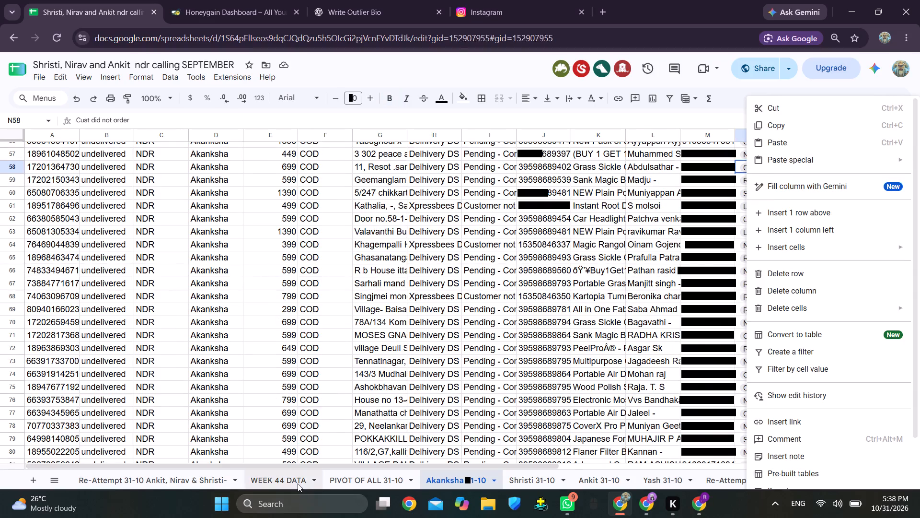
click(379, 485)
click(462, 481)
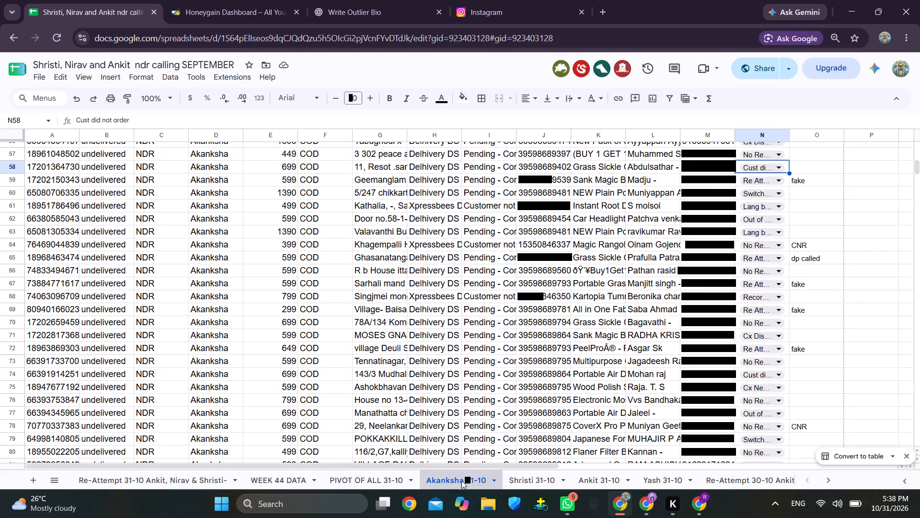
scroll(816, 364, up, 3)
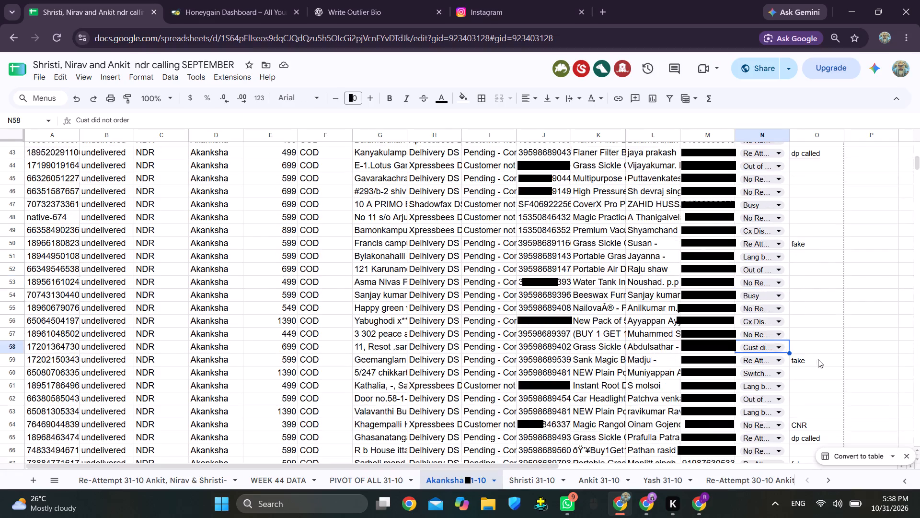
scroll(831, 307, up, 14)
scroll(818, 310, down, 1)
scroll(818, 310, up, 1)
scroll(818, 310, down, 1)
scroll(818, 310, up, 2)
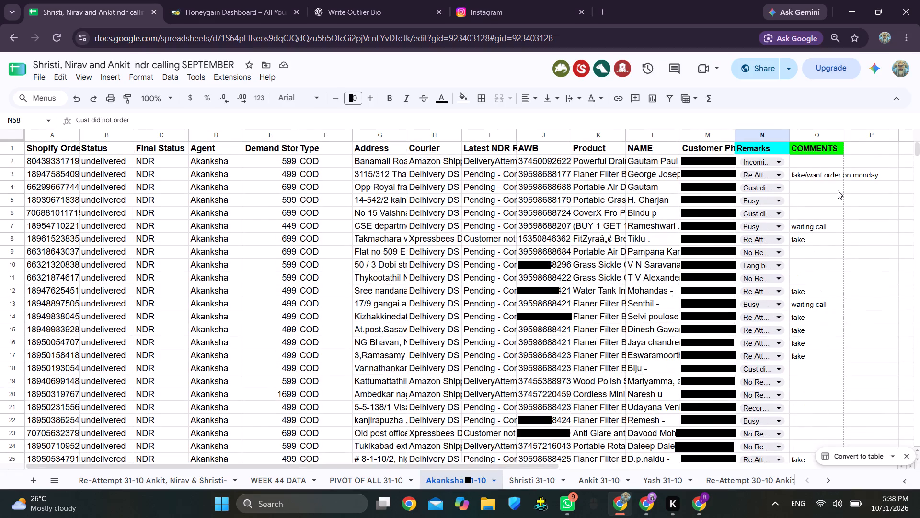
click(67, 150)
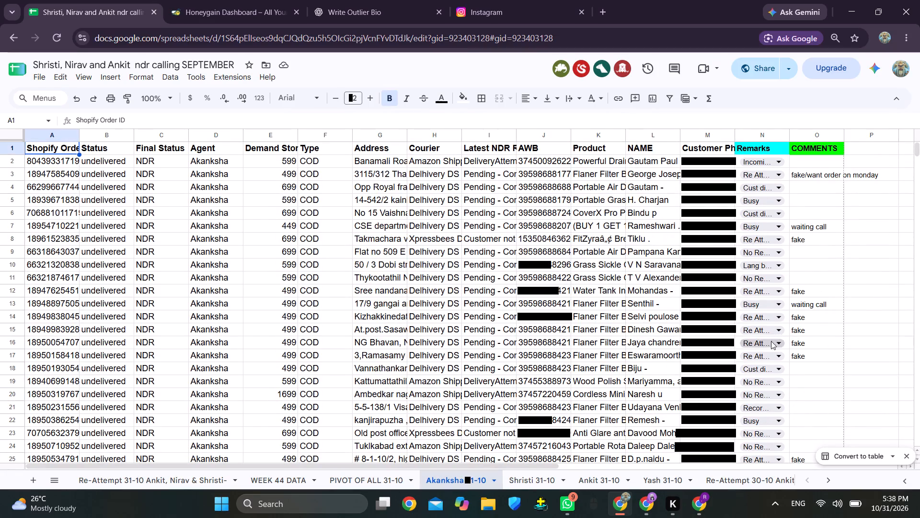
scroll(766, 353, down, 20)
scroll(766, 353, down, 5)
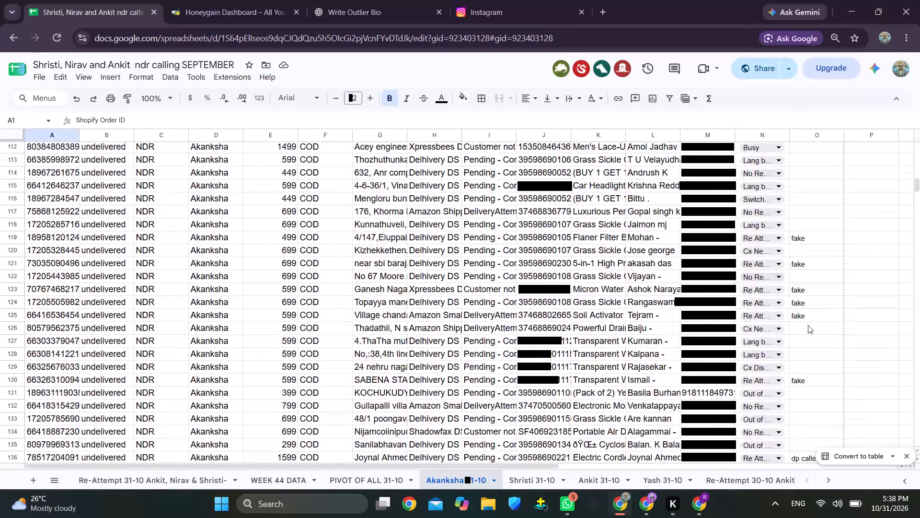
scroll(808, 325, down, 20)
scroll(808, 325, down, 7)
scroll(819, 329, up, 2)
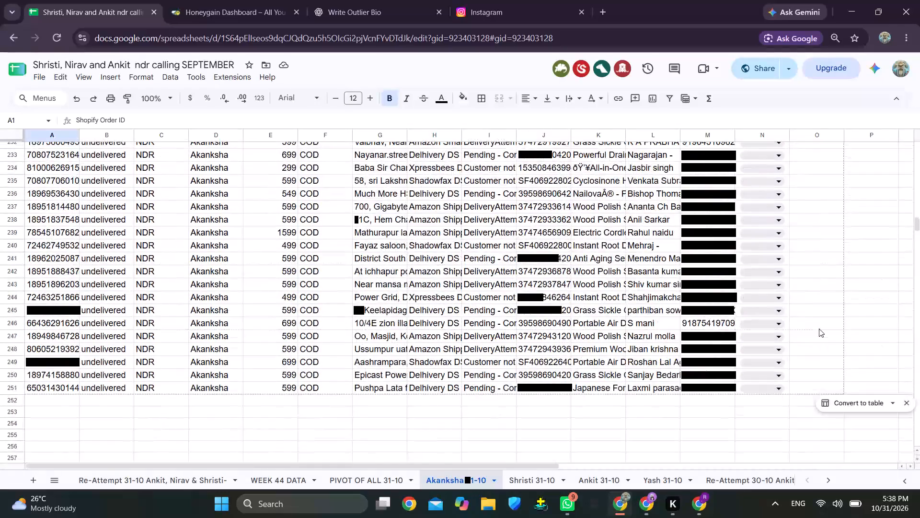
scroll(819, 329, up, 2)
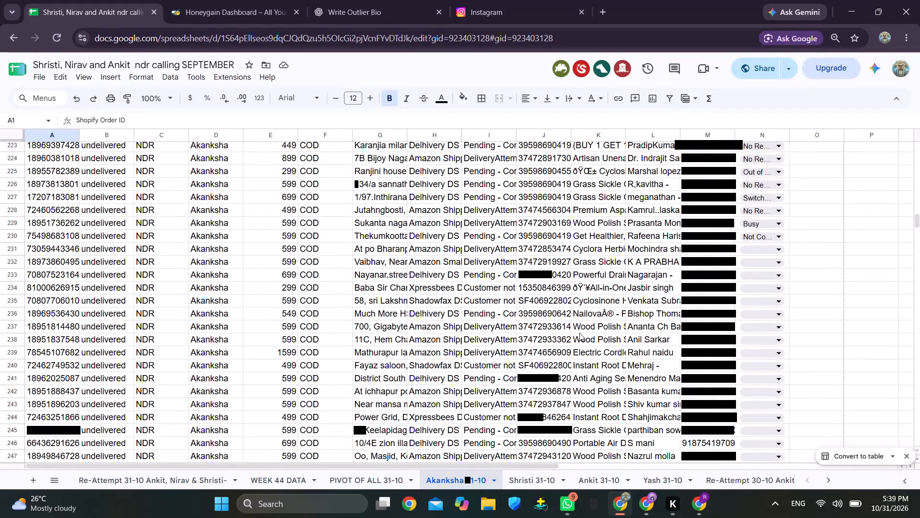
scroll(584, 330, down, 1)
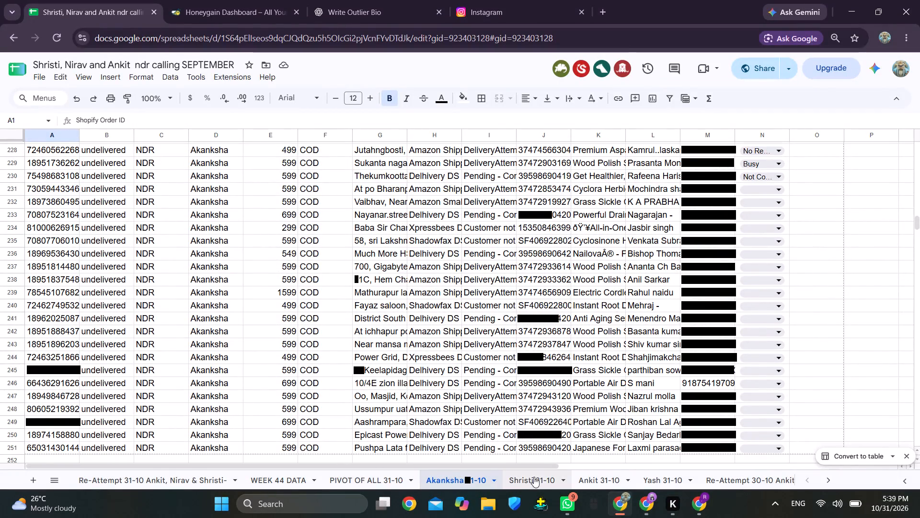
click(534, 478)
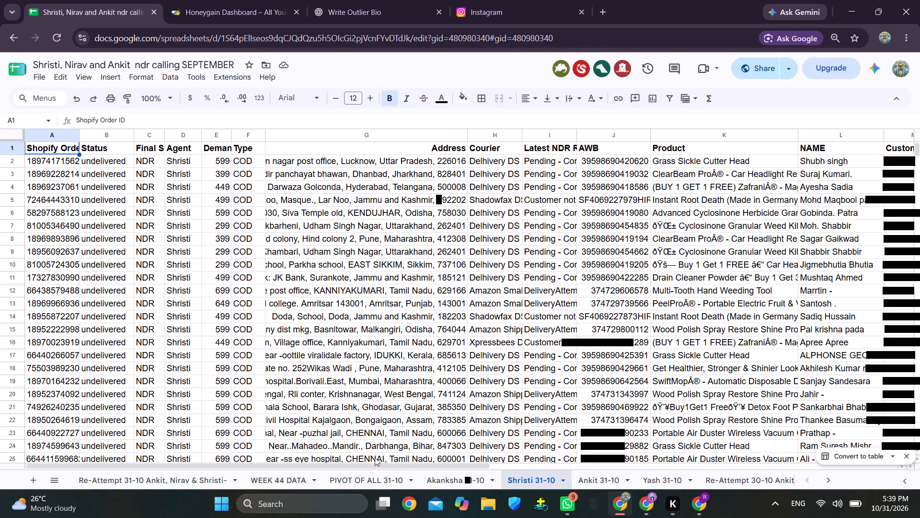
drag(389, 466, 529, 466)
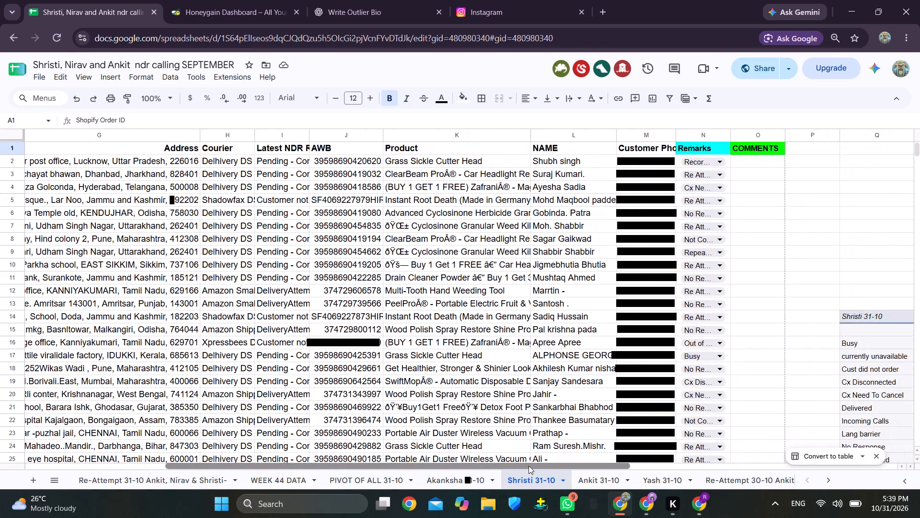
drag(529, 466, 530, 466)
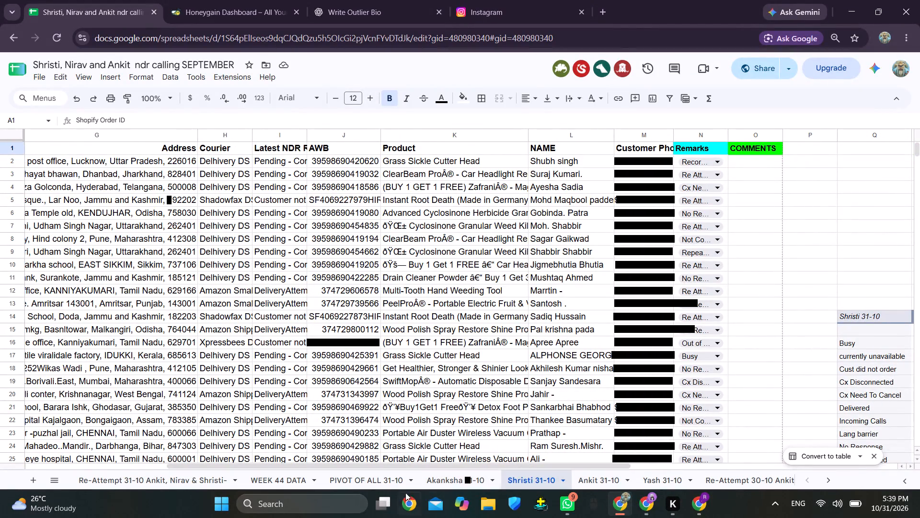
Examine the WEEK 44 DATA sheet's date column down to where the 31 October rows begin.
click(185, 482)
click(275, 483)
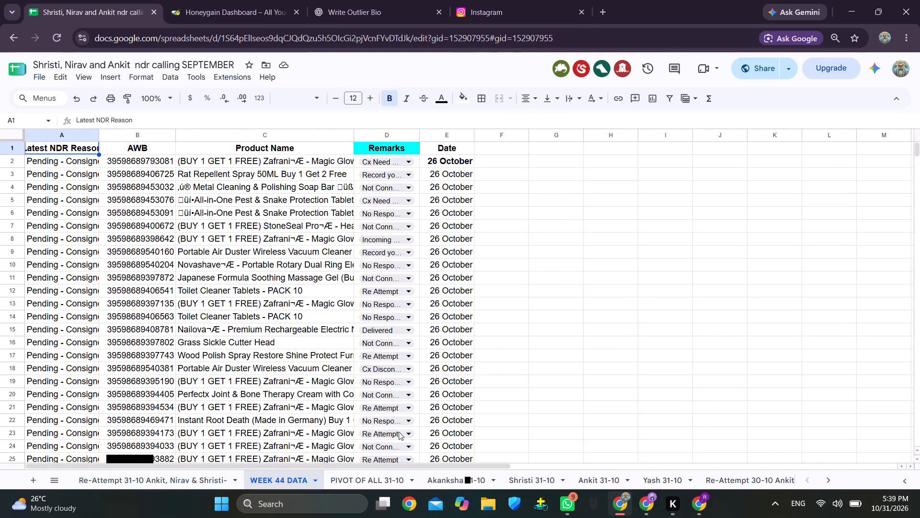
drag(919, 152, 919, 170)
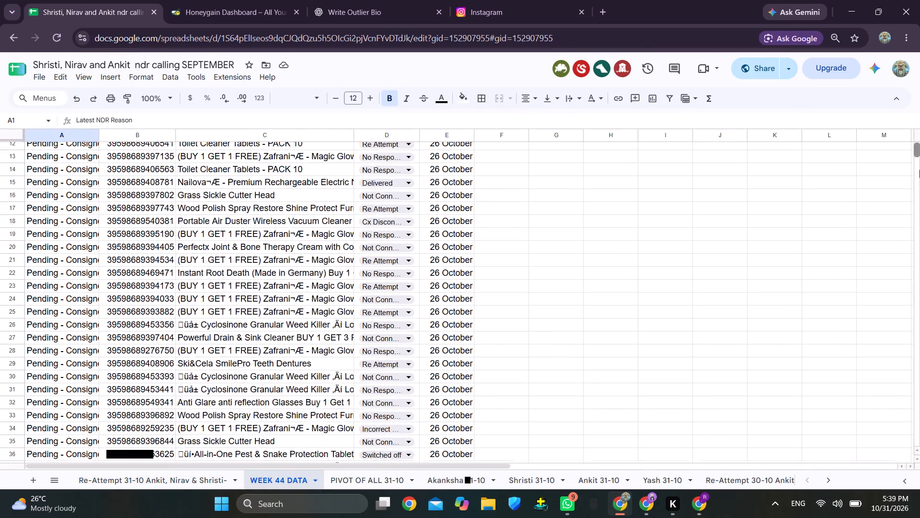
drag(919, 170, 919, 288)
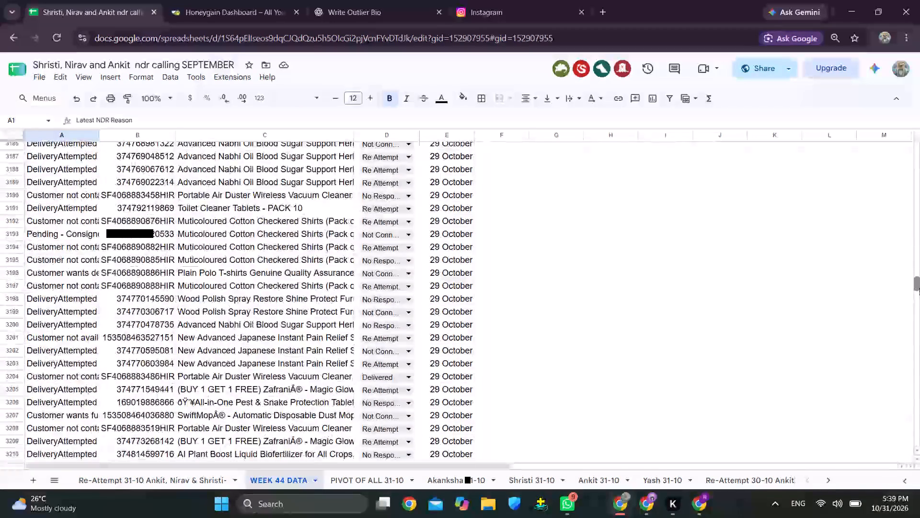
drag(919, 288, 919, 352)
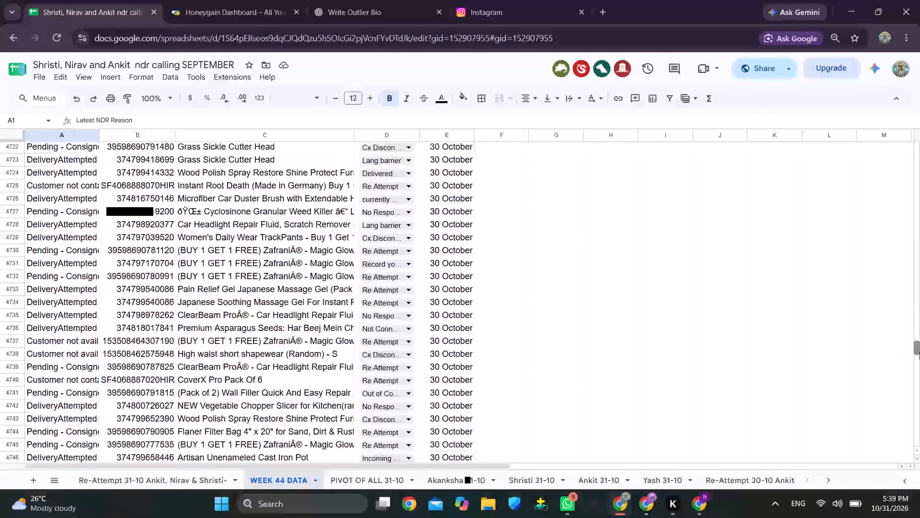
drag(919, 352, 919, 376)
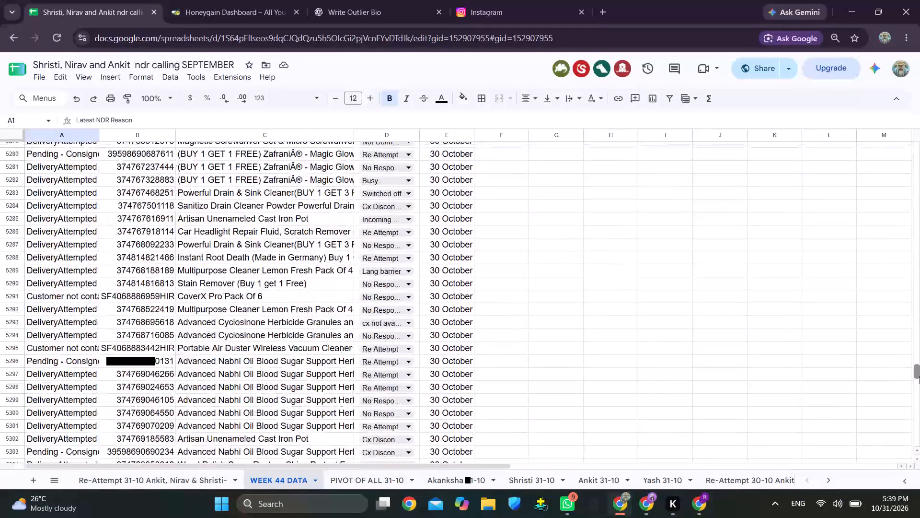
drag(919, 376, 919, 372)
scroll(584, 275, down, 4)
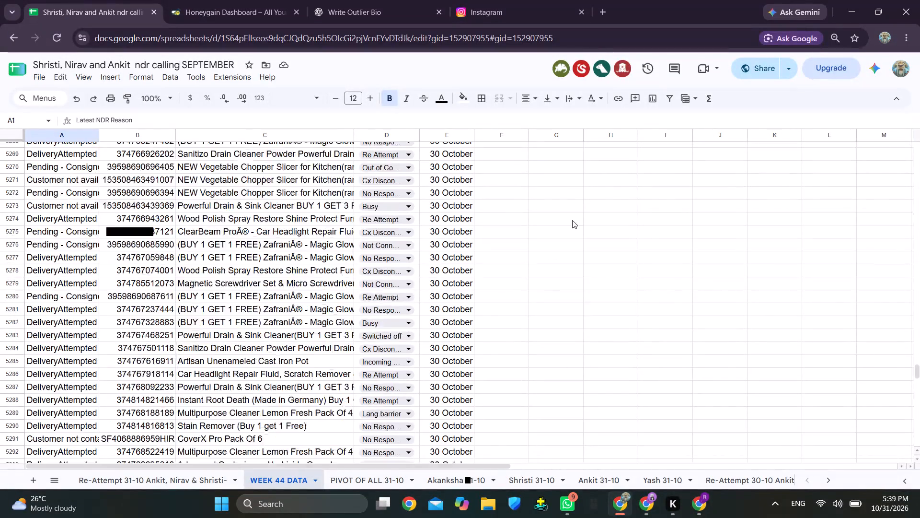
scroll(572, 220, down, 10)
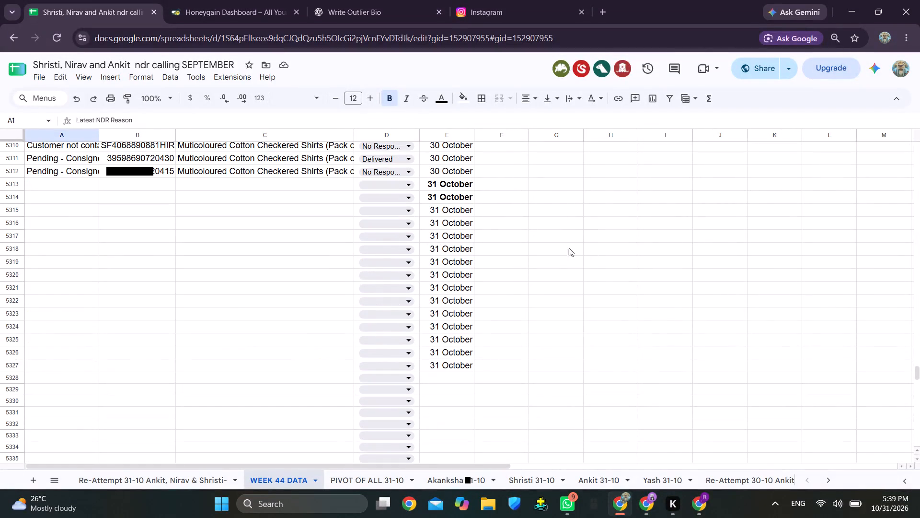
Copy the header row, AWB through Courier, from the Re-Attempt 30-10 sheet into row 1 of the Re-Attempt 31-10 sheet.
click(205, 480)
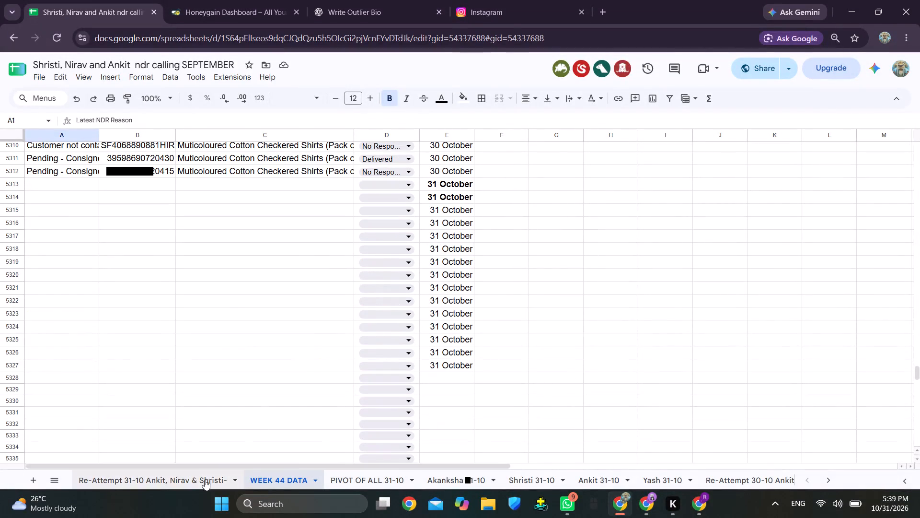
click(747, 483)
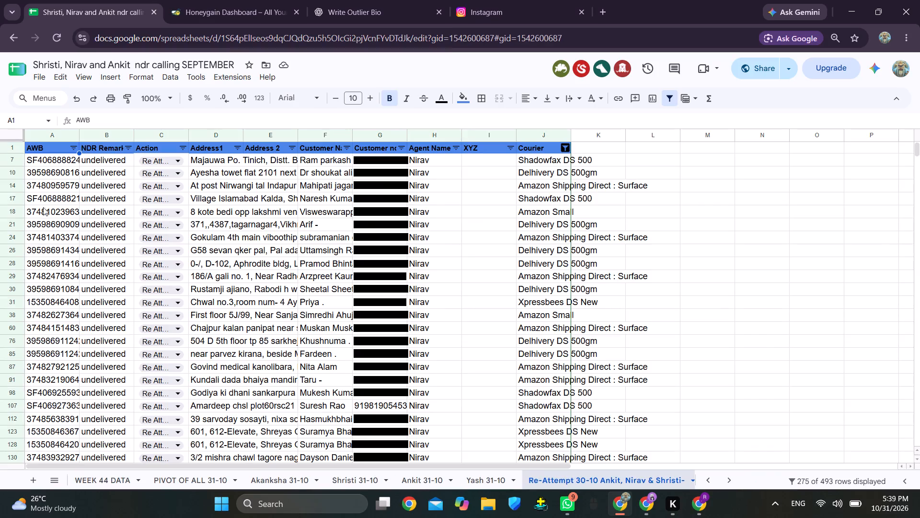
click(15, 146)
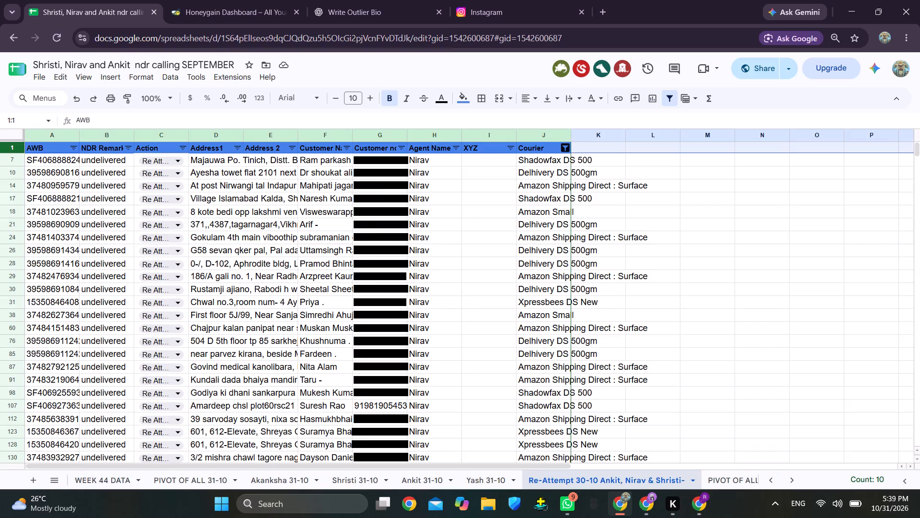
key(ctrl+c)
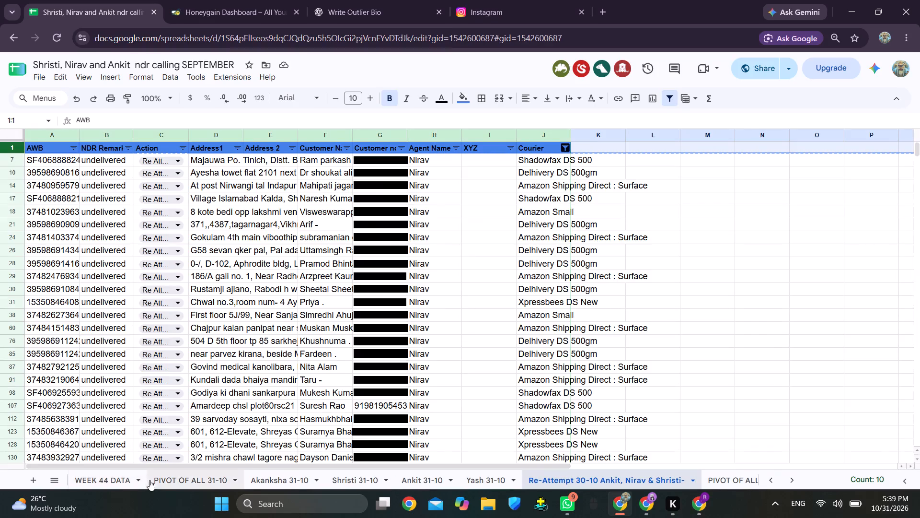
scroll(133, 481, right, 13)
click(118, 481)
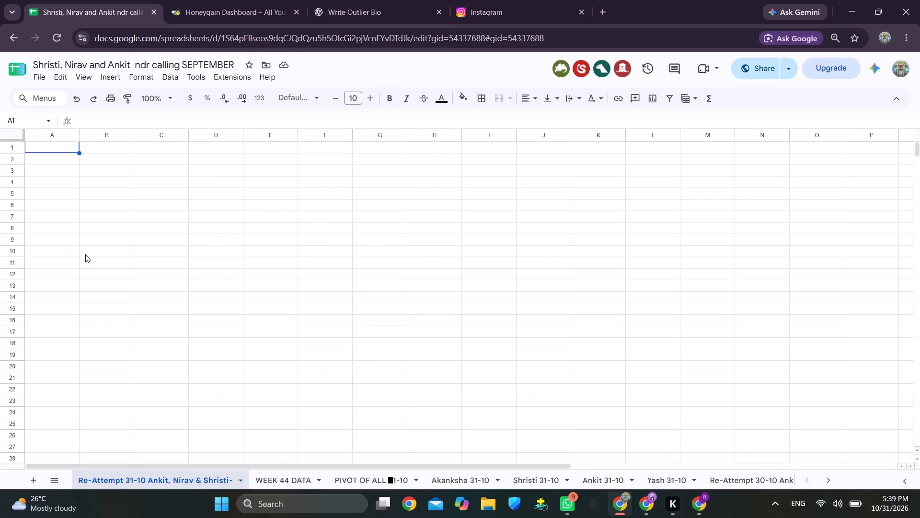
key(ctrl+v)
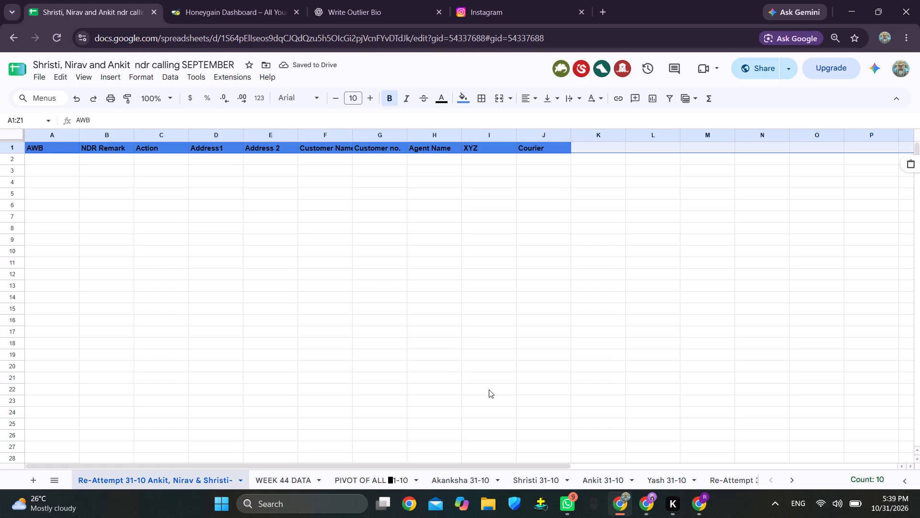
Open the Akanksha 31-10 sheet.
click(455, 479)
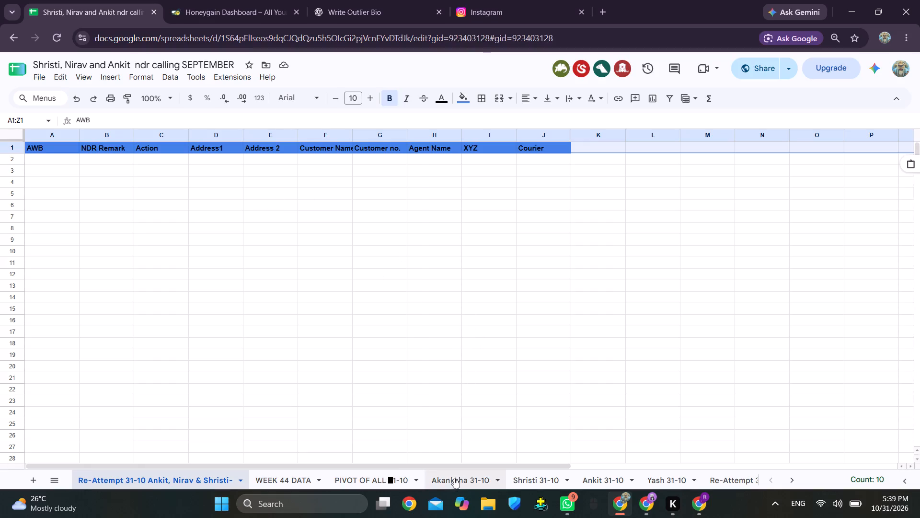
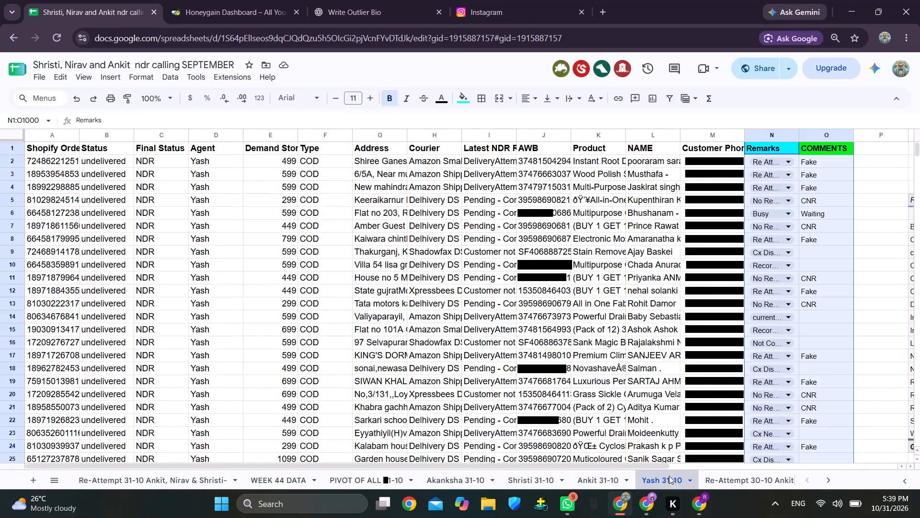
Examine how far the Remarks and COMMENTS columns are filled in on the Yash 31-10 sheet.
scroll(860, 332, down, 11)
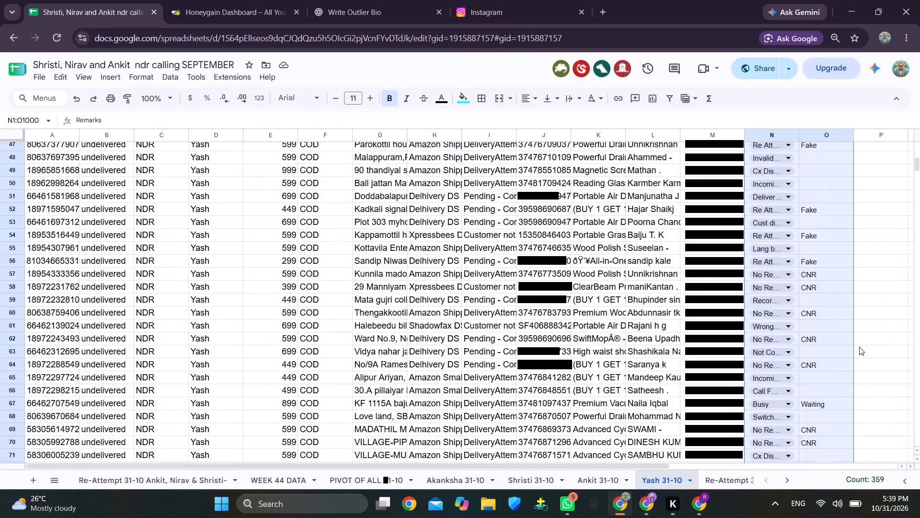
scroll(859, 347, down, 20)
scroll(859, 347, down, 14)
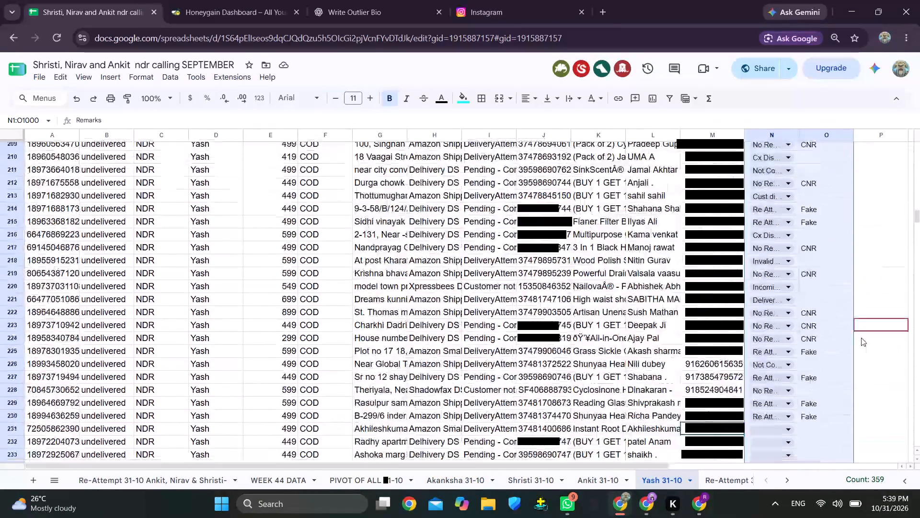
scroll(861, 338, down, 4)
scroll(864, 334, up, 1)
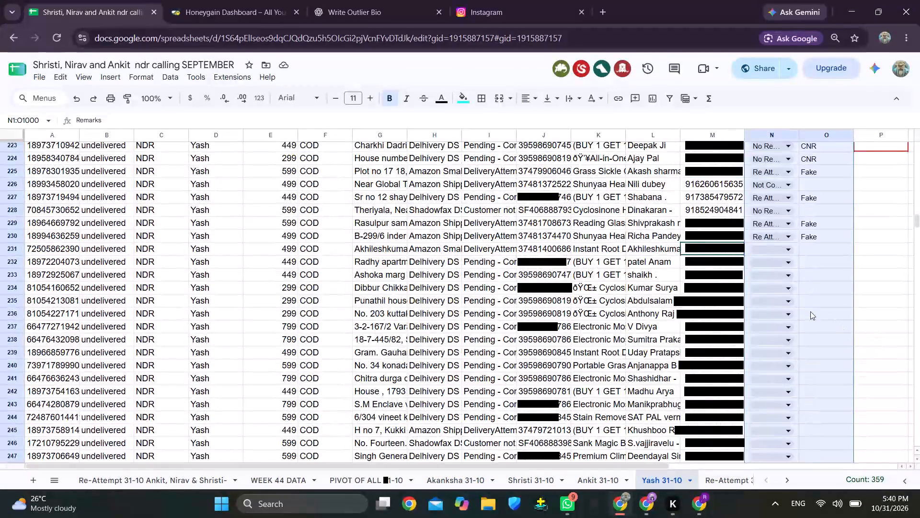
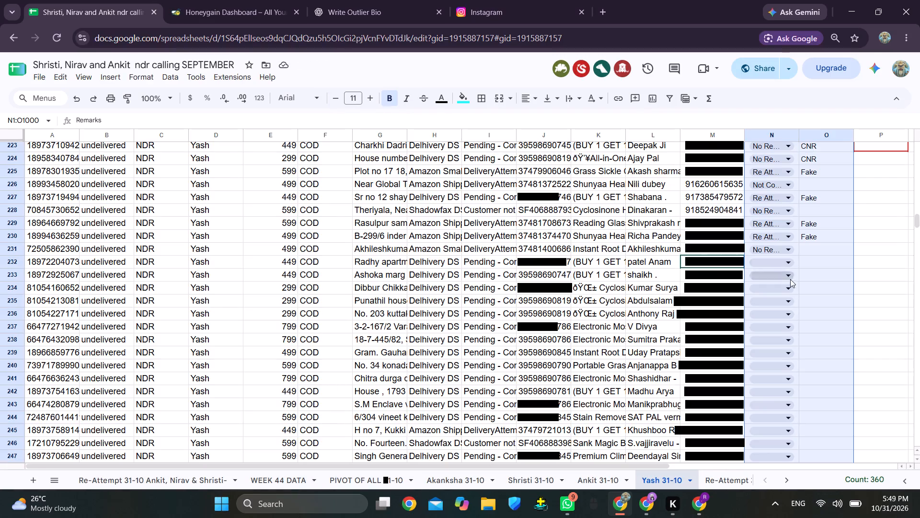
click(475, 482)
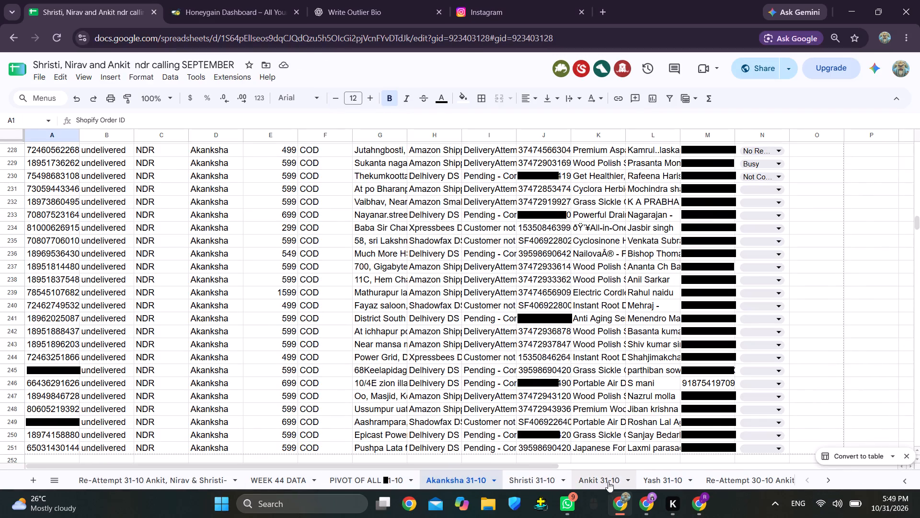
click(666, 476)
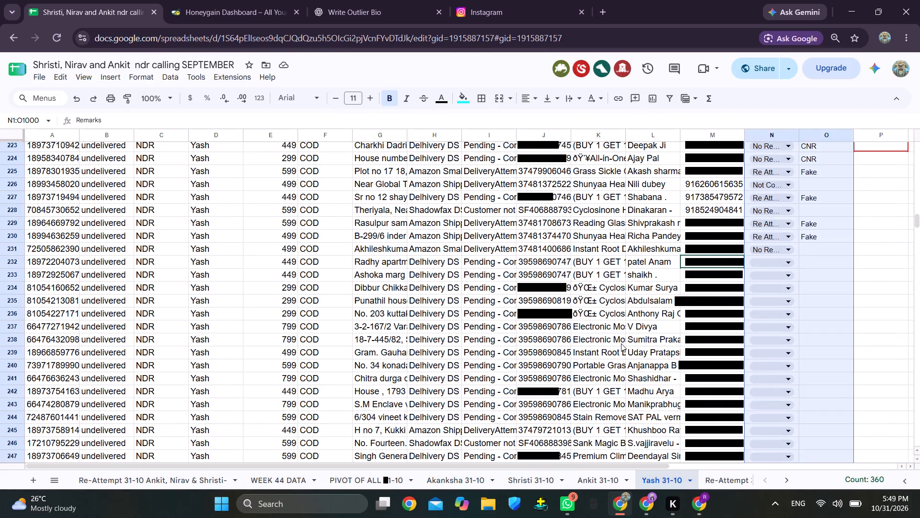
Capture a screenshot of the COUNTA of Remarks pivot table, from its header through Grand Total, on the Ankit 31-10 sheet.
click(593, 480)
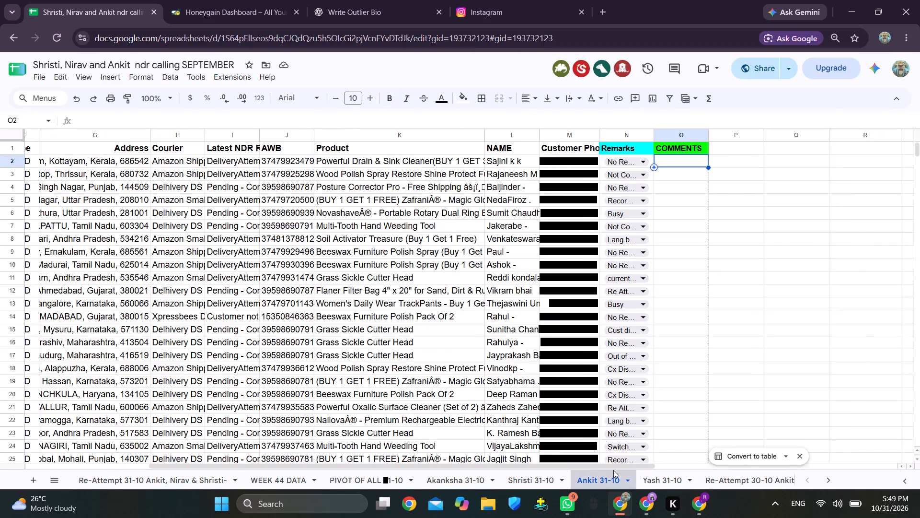
scroll(762, 339, down, 20)
scroll(762, 339, down, 3)
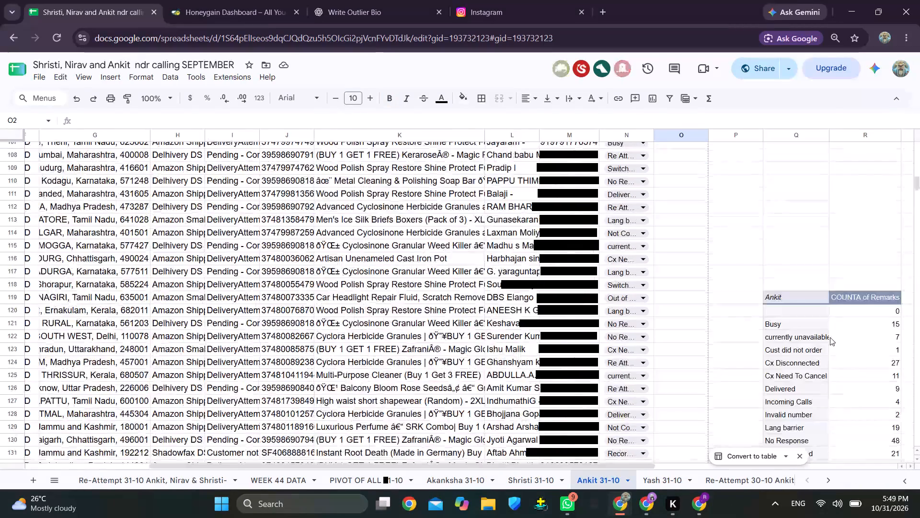
scroll(830, 337, down, 2)
scroll(831, 332, left, 1)
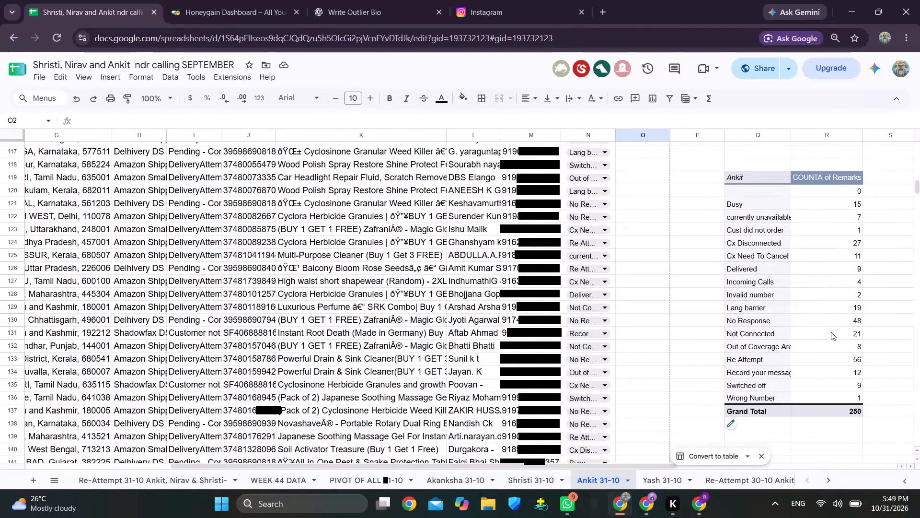
scroll(831, 332, left, 1)
key(Print)
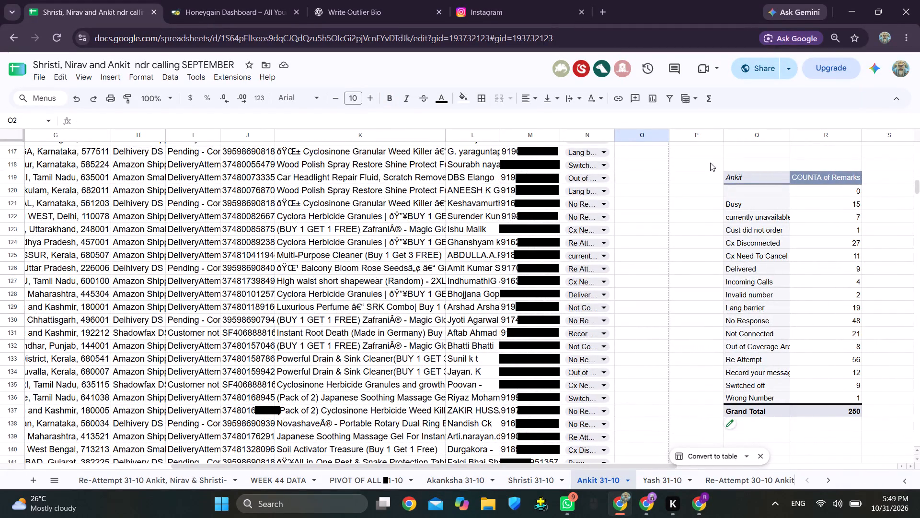
drag(710, 162, 875, 430)
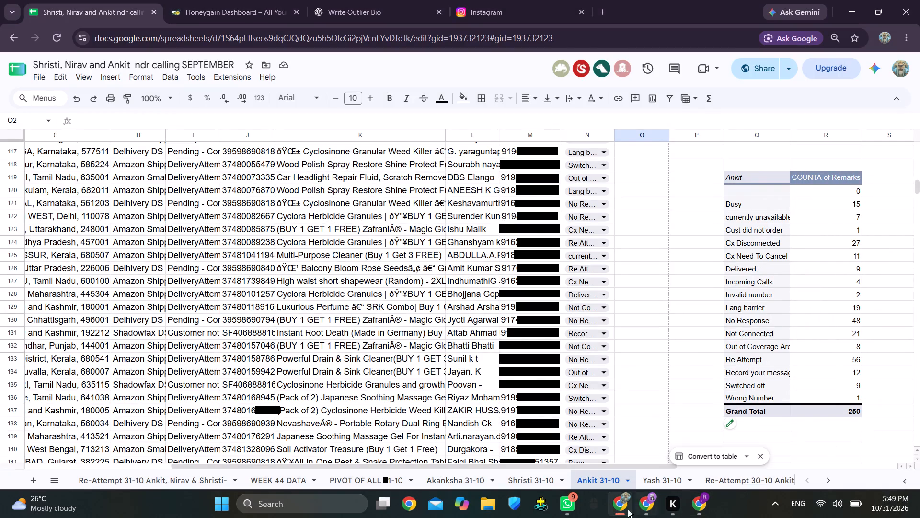
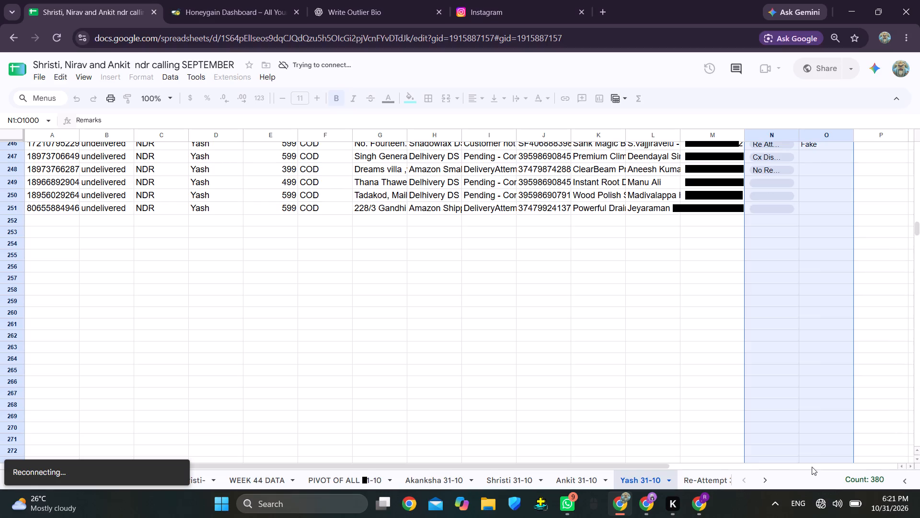
Check the computer's Wi-Fi connection and the list of available networks.
click(827, 500)
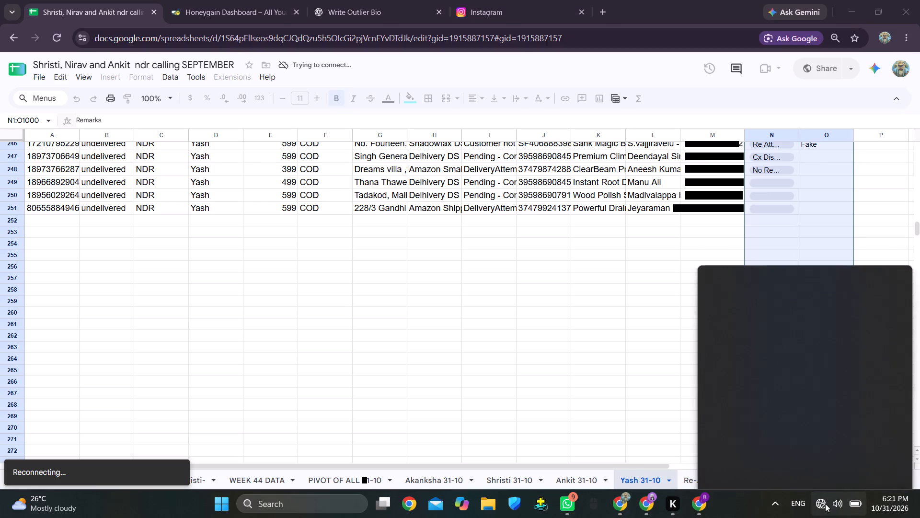
drag(763, 285, 762, 289)
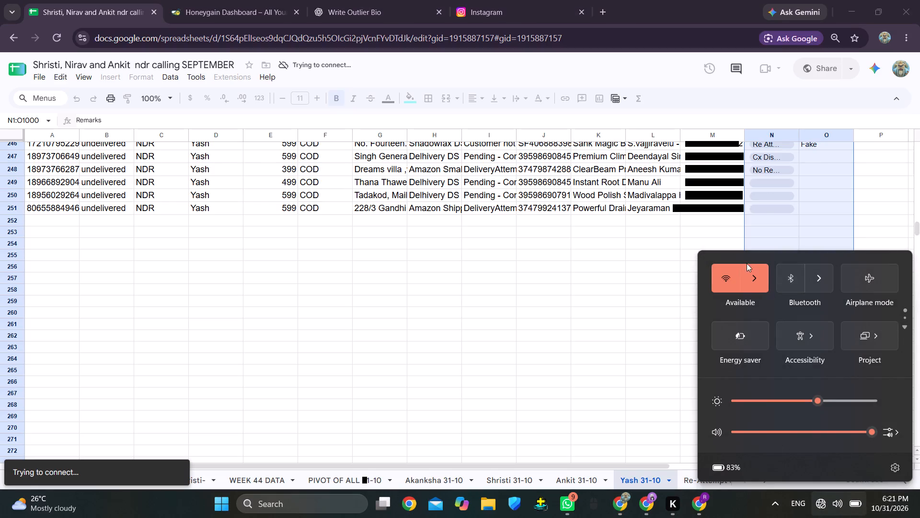
click(755, 283)
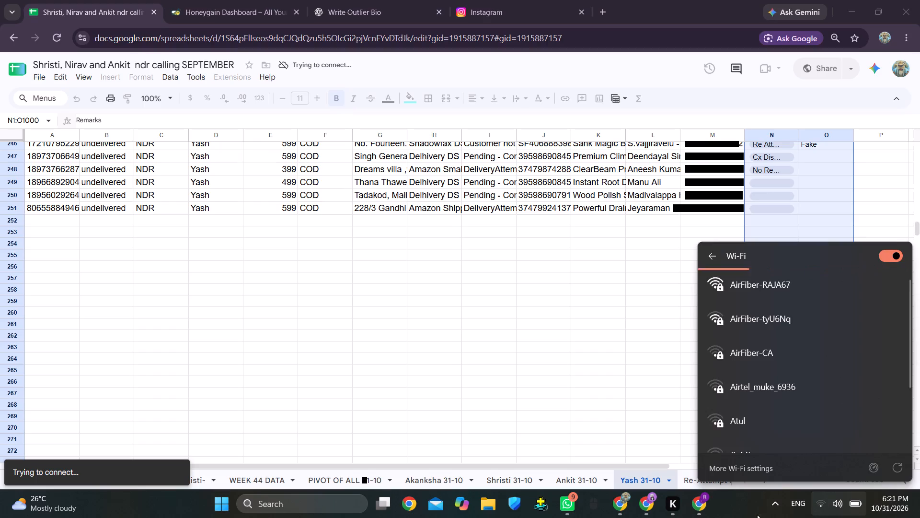
click(756, 511)
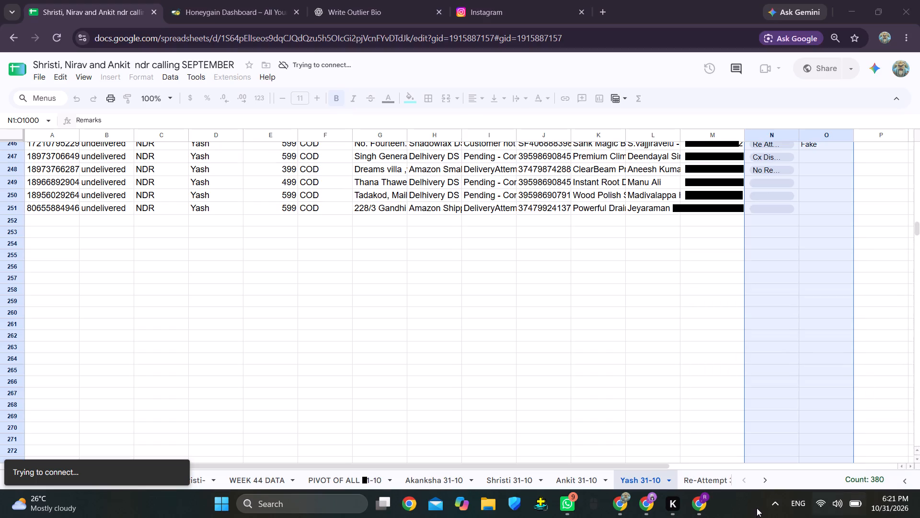
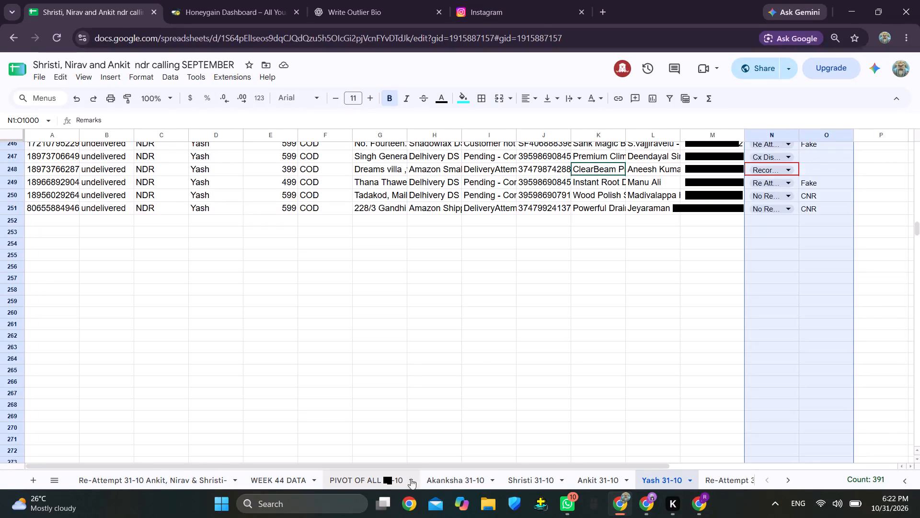
Open the Akanksha 31-10 sheet and check whether the remarks are filled in down to its last data rows.
click(455, 481)
scroll(792, 318, down, 3)
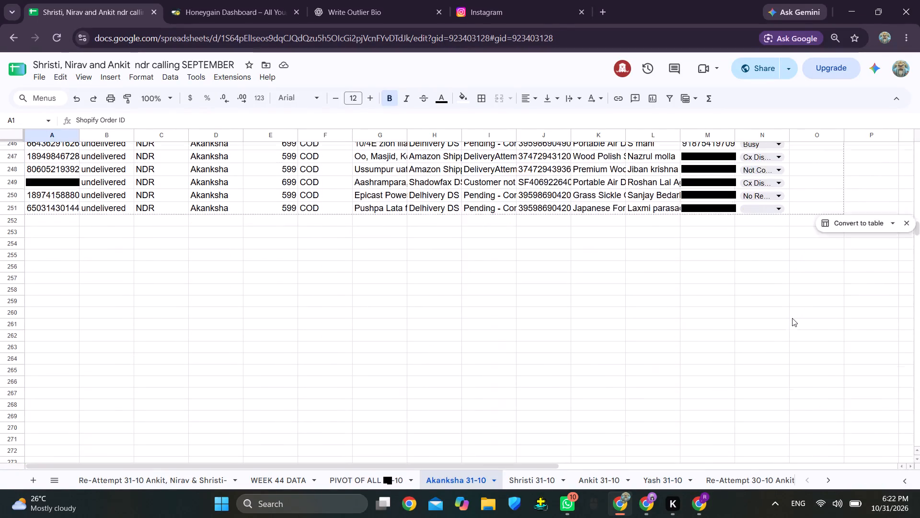
scroll(792, 318, down, 2)
scroll(793, 318, up, 2)
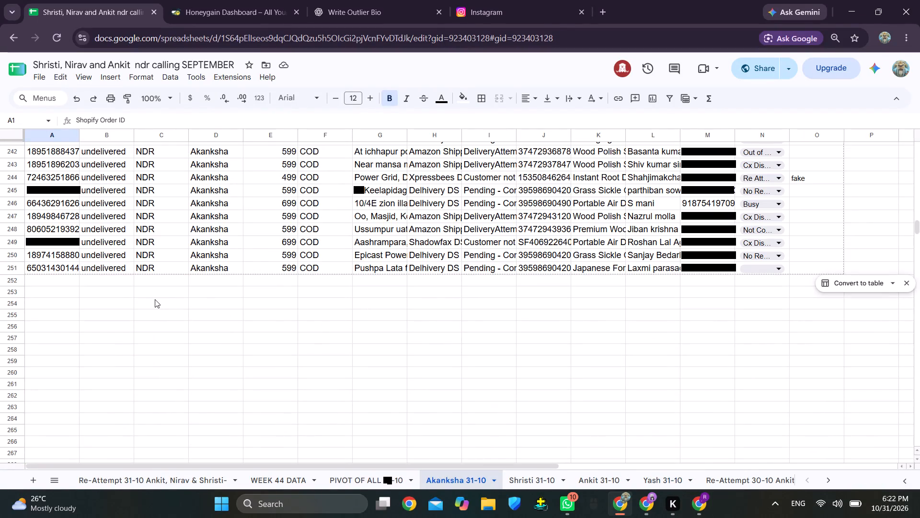
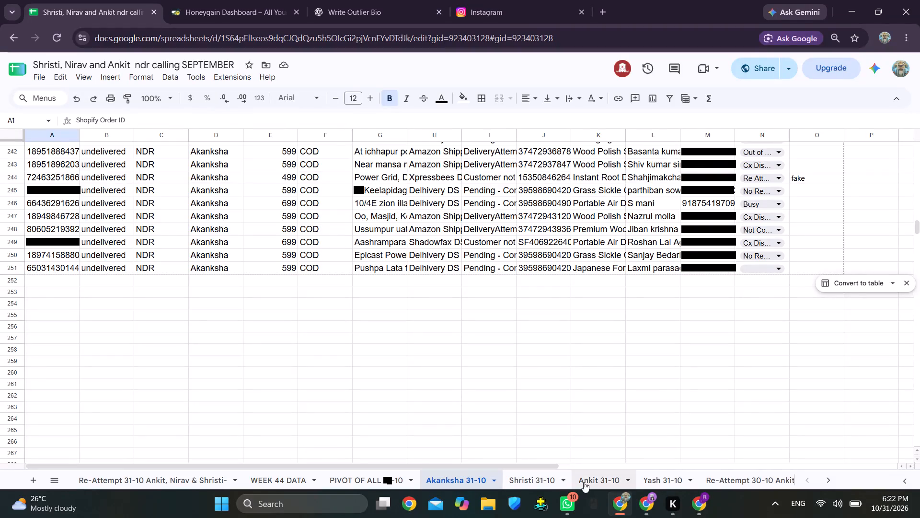
Copy all the data from the Yash 31-10 sheet into the empty PIVOT OF ALL 31-10 sheet, starting at A1.
click(668, 484)
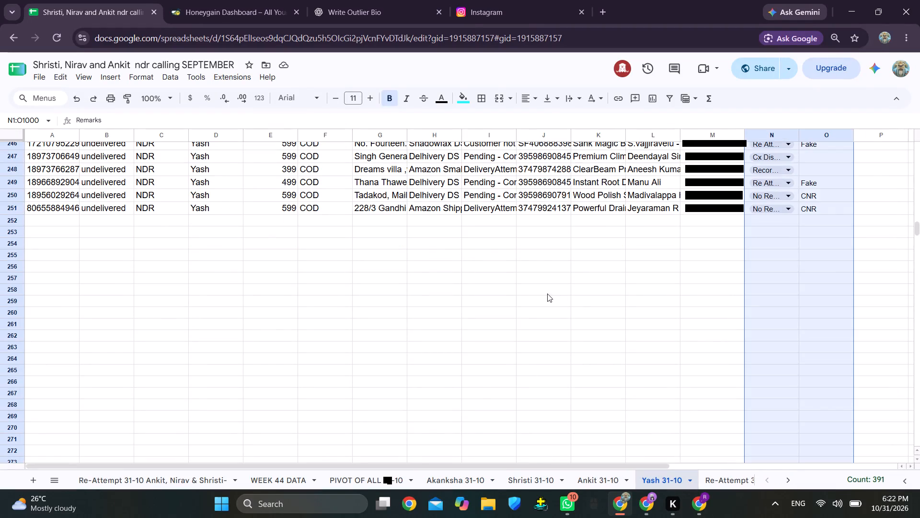
click(243, 203)
key(ctrl+a)
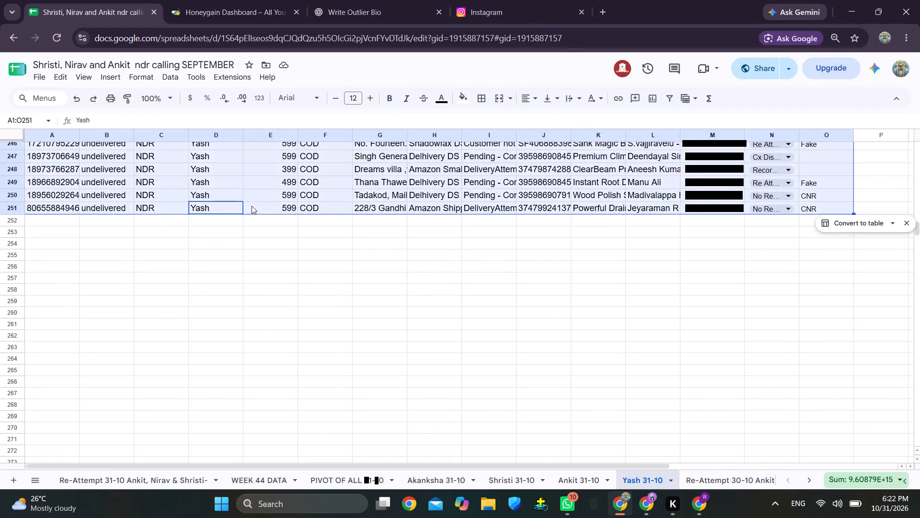
key(ctrl+c)
click(369, 478)
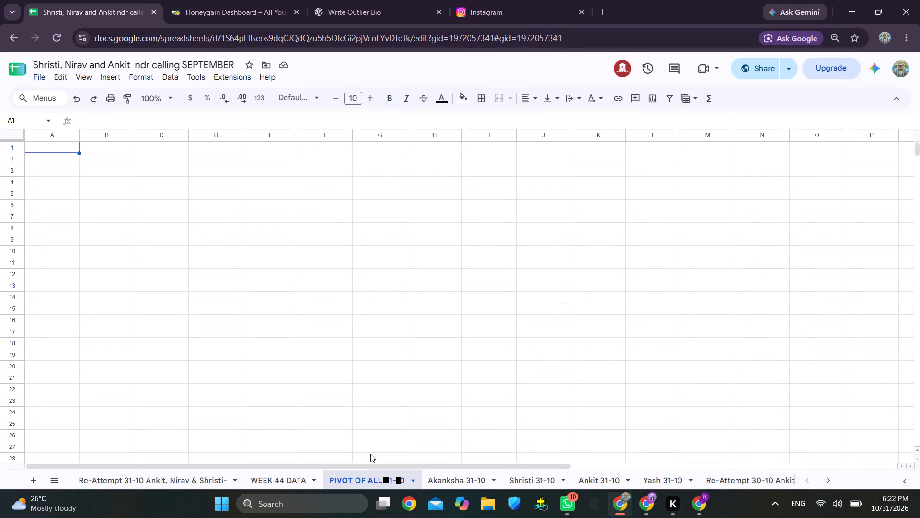
key(ctrl+v)
Append all the Ankit 31-10 data below Yash's rows in PIVOT OF ALL 31-10, starting at A252, and delete the repeated header row.
scroll(239, 291, down, 9)
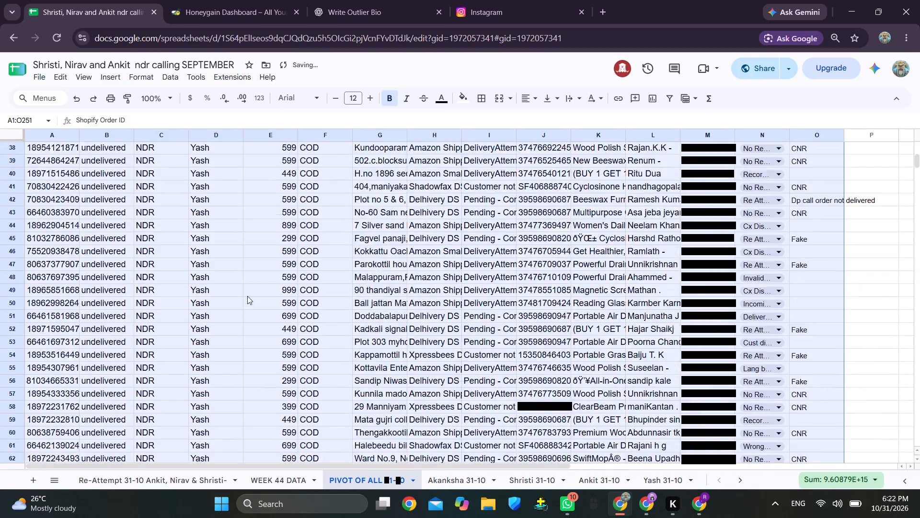
scroll(247, 296, down, 20)
scroll(247, 296, down, 9)
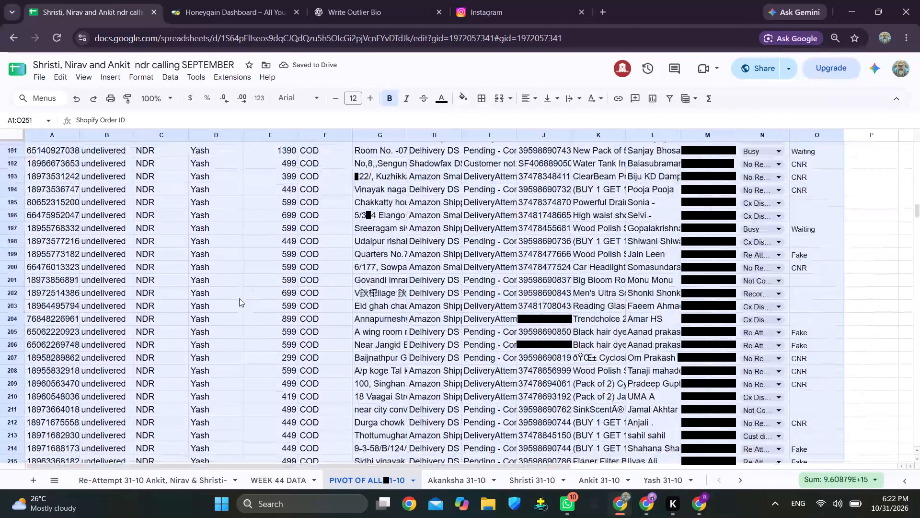
scroll(239, 298, down, 14)
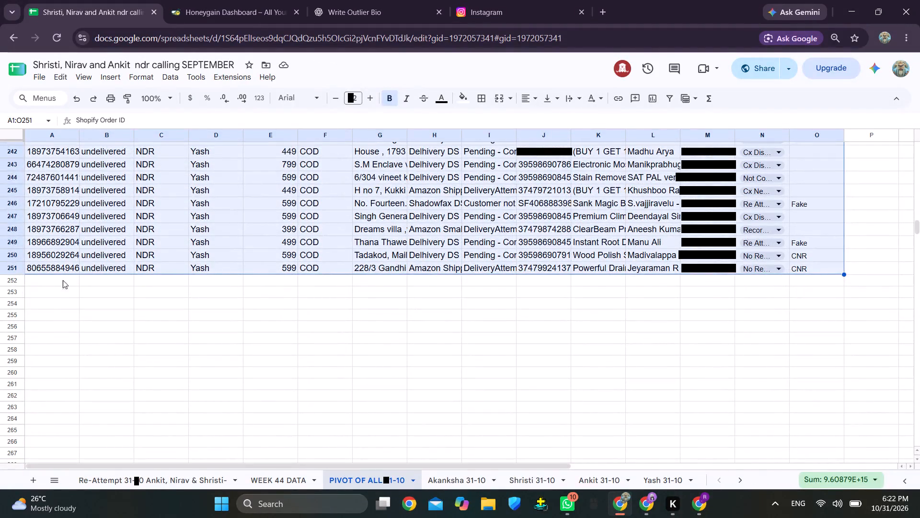
click(50, 281)
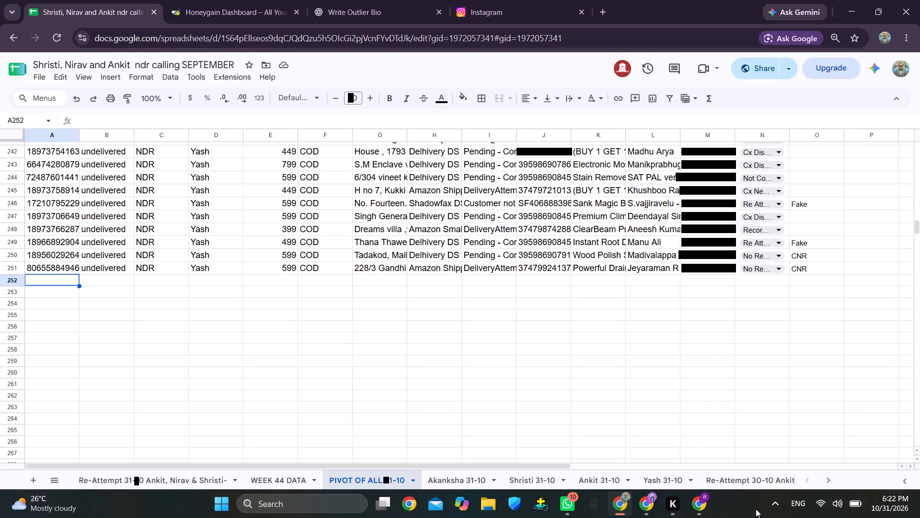
click(603, 484)
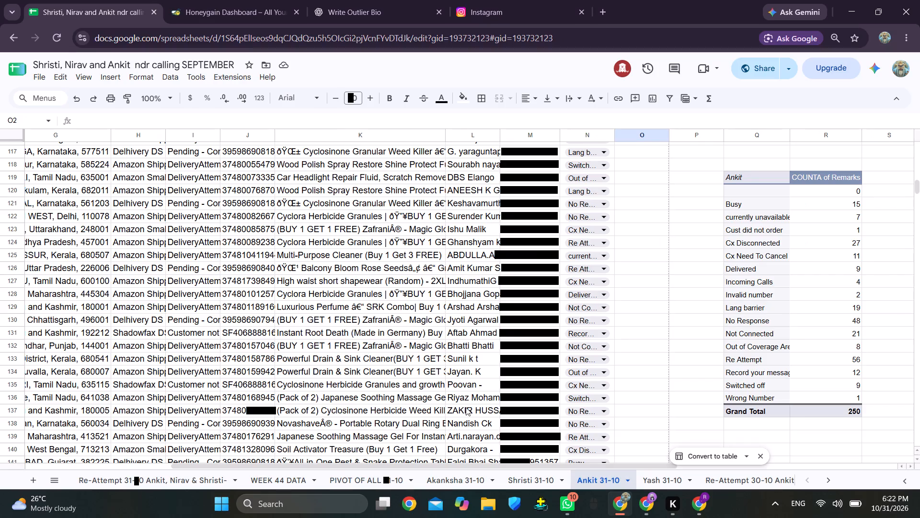
key(ctrl+a)
key(ctrl+c)
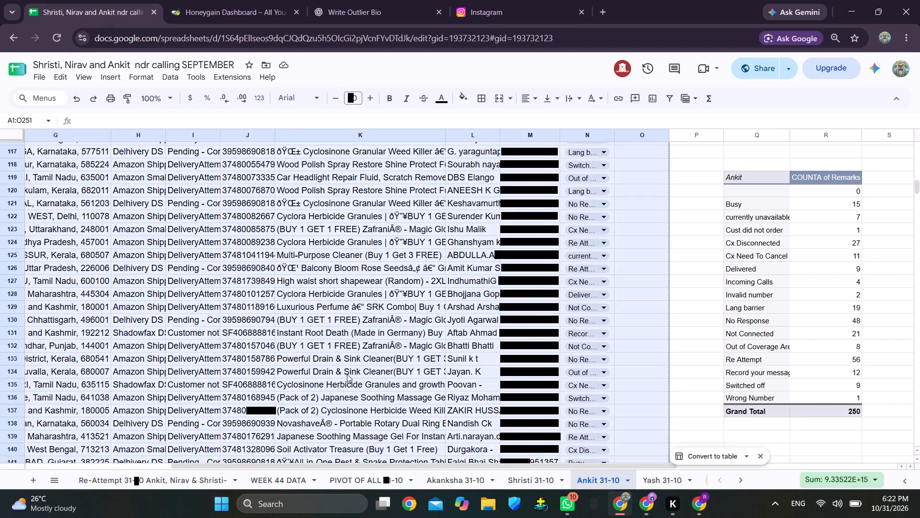
click(368, 483)
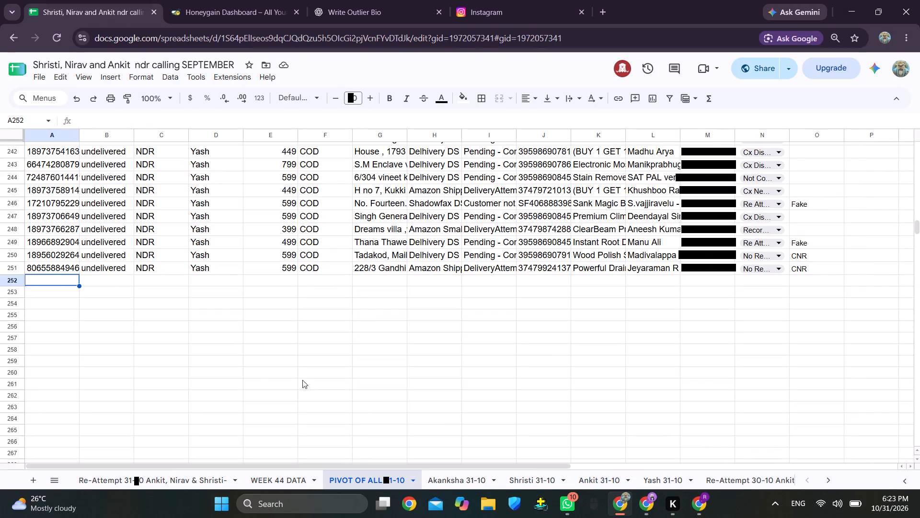
key(ctrl+v)
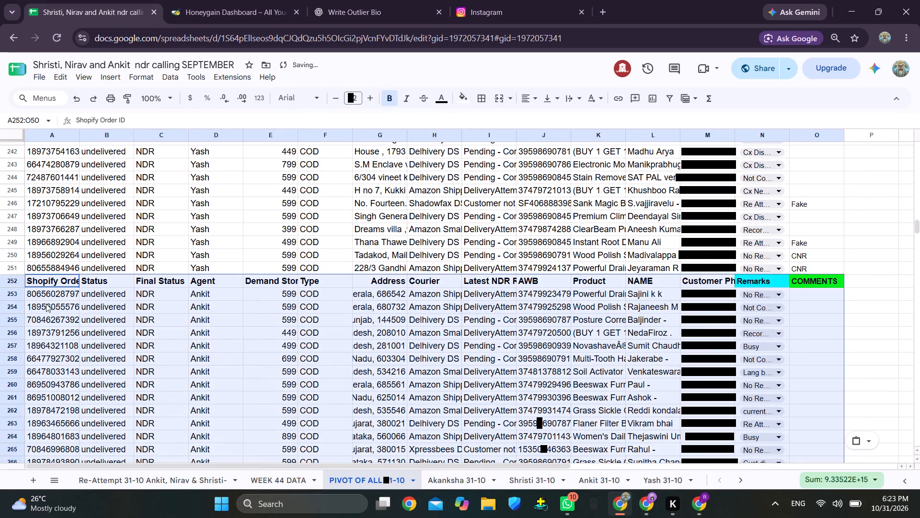
right_click(17, 281)
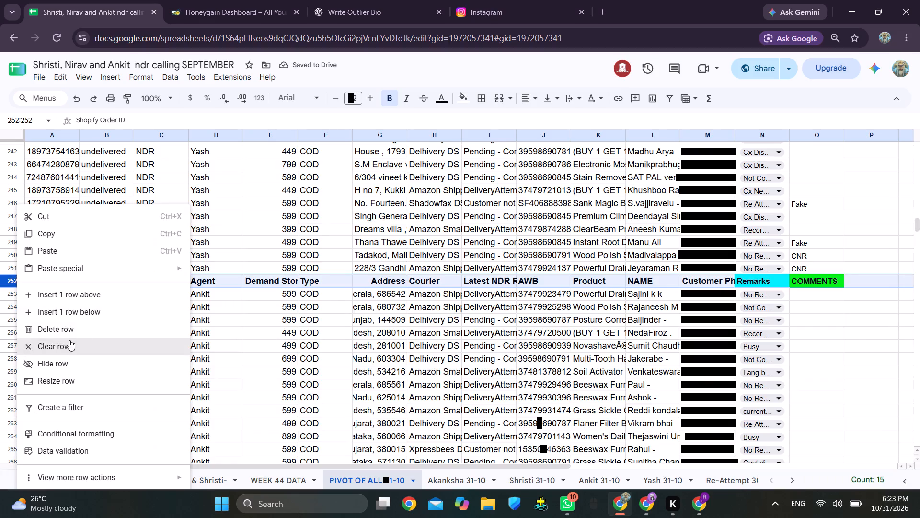
click(85, 330)
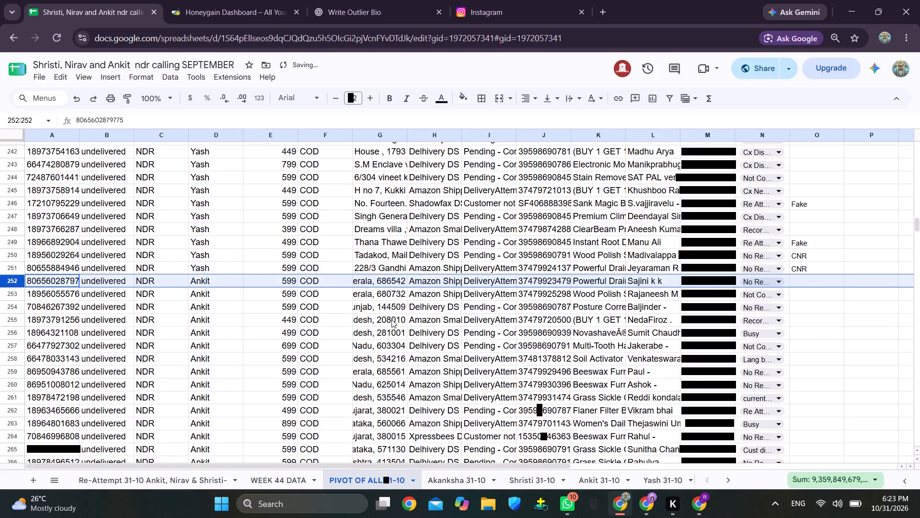
Append all the Shristi 31-10 data below Ankit's rows in PIVOT OF ALL 31-10, starting at A502, and delete the repeated header row.
scroll(392, 323, down, 17)
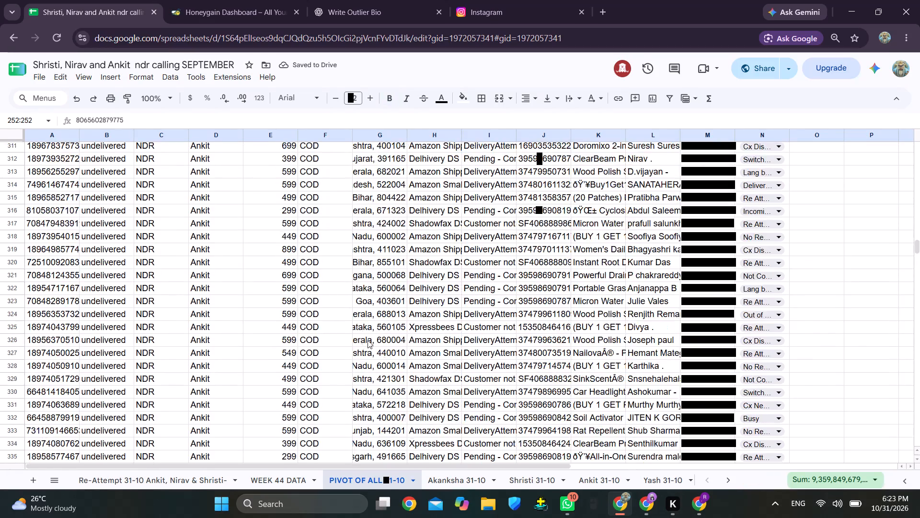
scroll(368, 340, down, 20)
scroll(368, 340, down, 12)
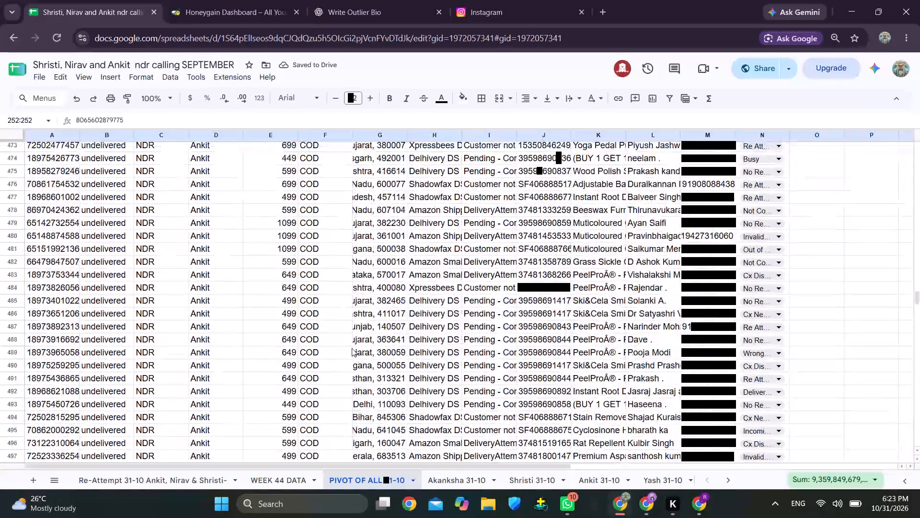
scroll(352, 348, down, 6)
scroll(327, 330, up, 1)
click(58, 279)
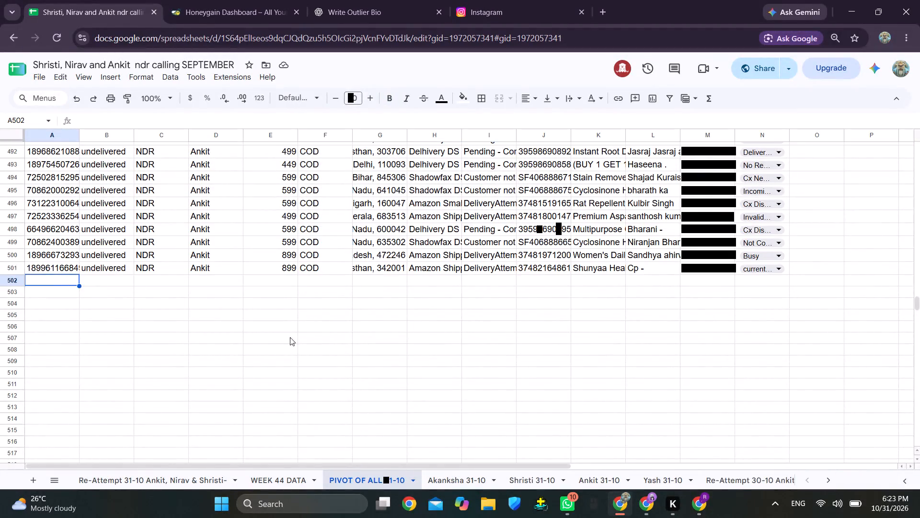
click(548, 483)
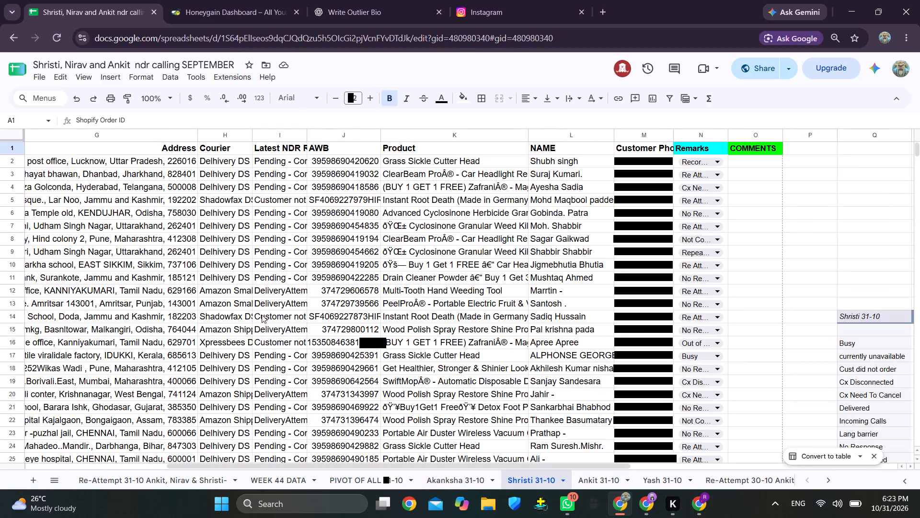
key(ctrl+a)
key(ctrl+c)
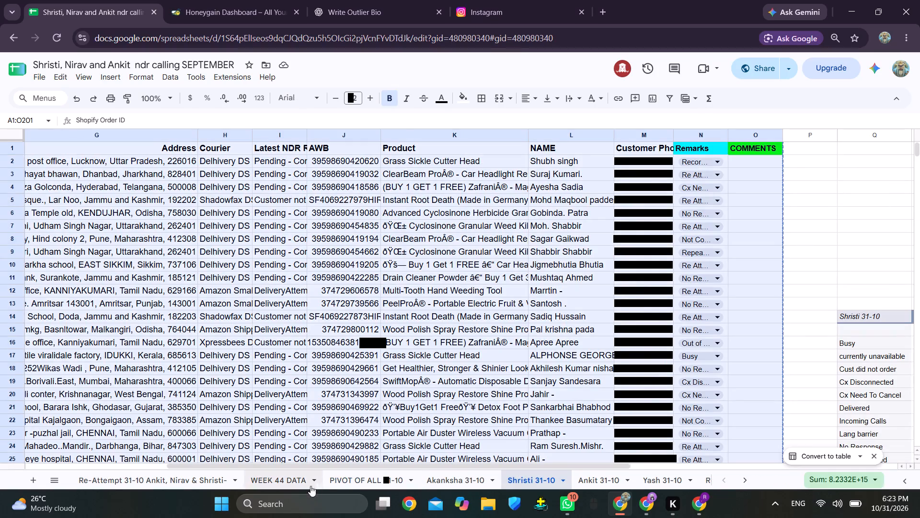
click(353, 480)
key(ctrl+v)
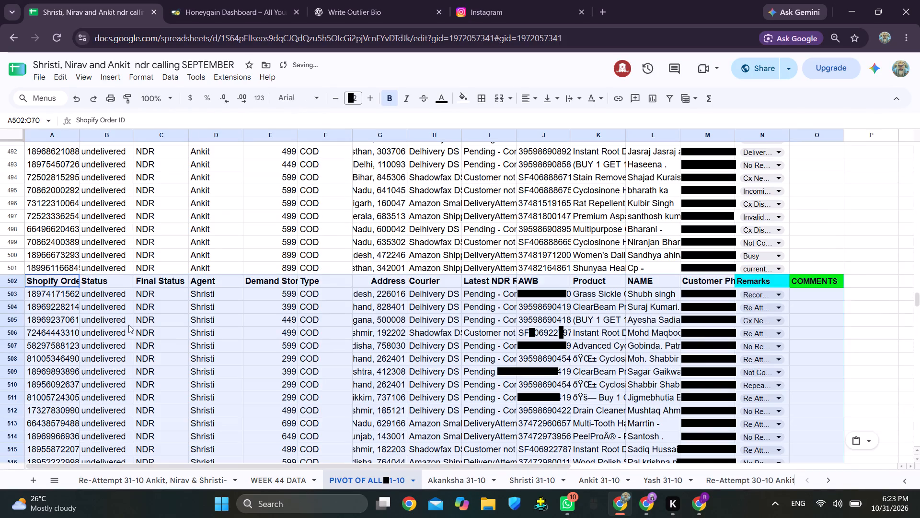
right_click(11, 283)
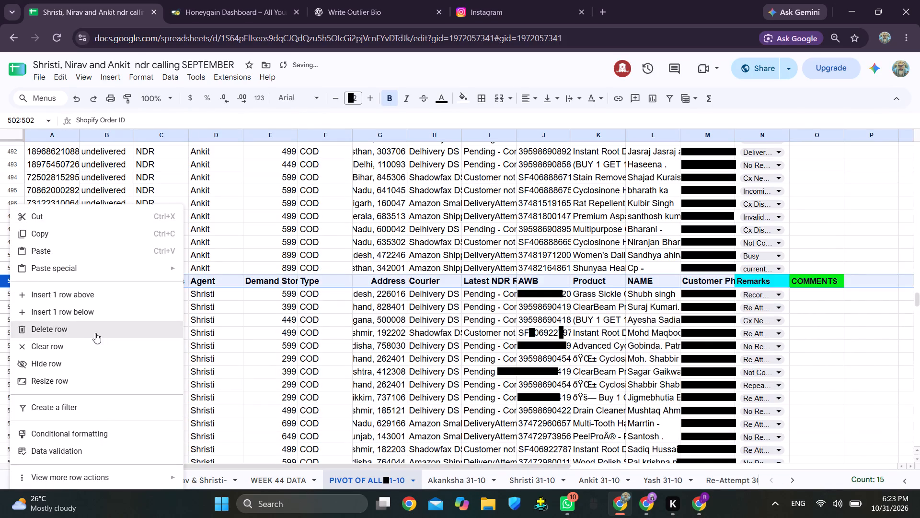
click(96, 332)
Append all the Akanksha 31-10 data below Shristi's rows in PIVOT OF ALL 31-10, starting at A702, and delete the repeated header row.
scroll(367, 319, down, 12)
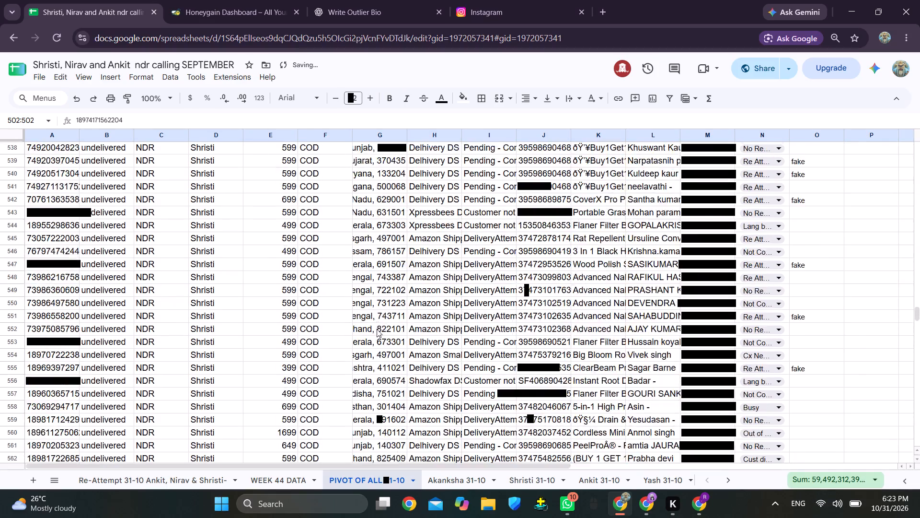
scroll(377, 329, down, 20)
scroll(377, 329, down, 11)
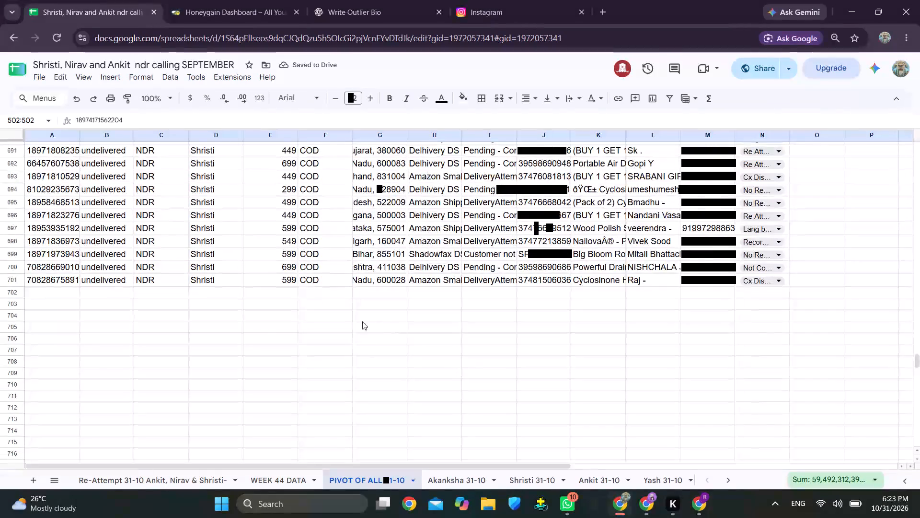
click(62, 295)
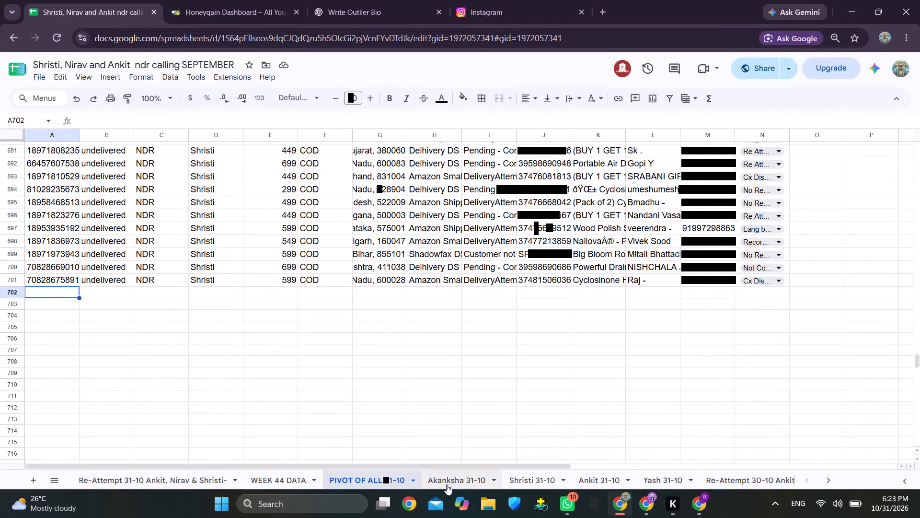
click(447, 483)
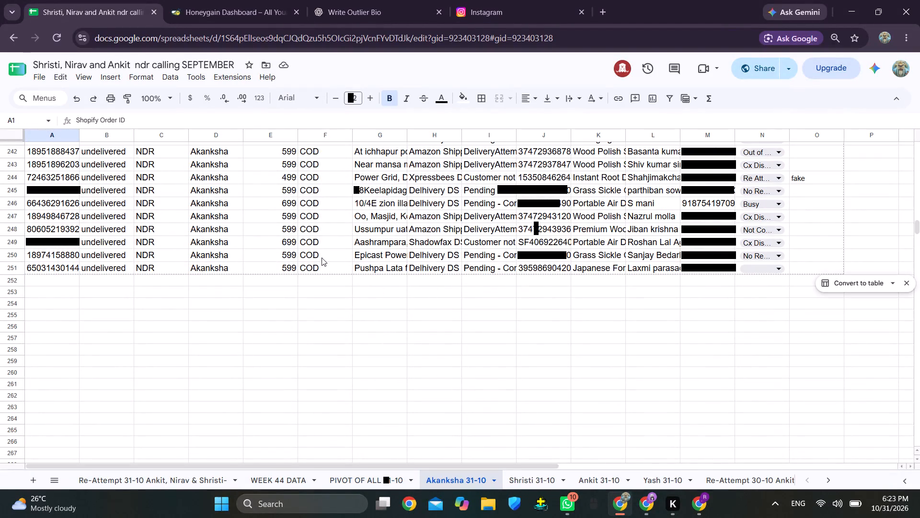
key(ctrl+a)
key(ctrl+c)
click(360, 484)
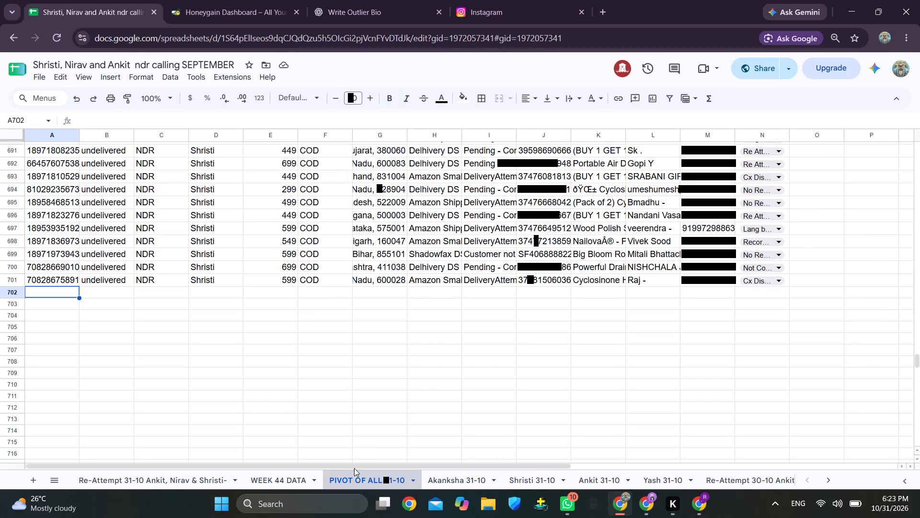
key(ctrl+v)
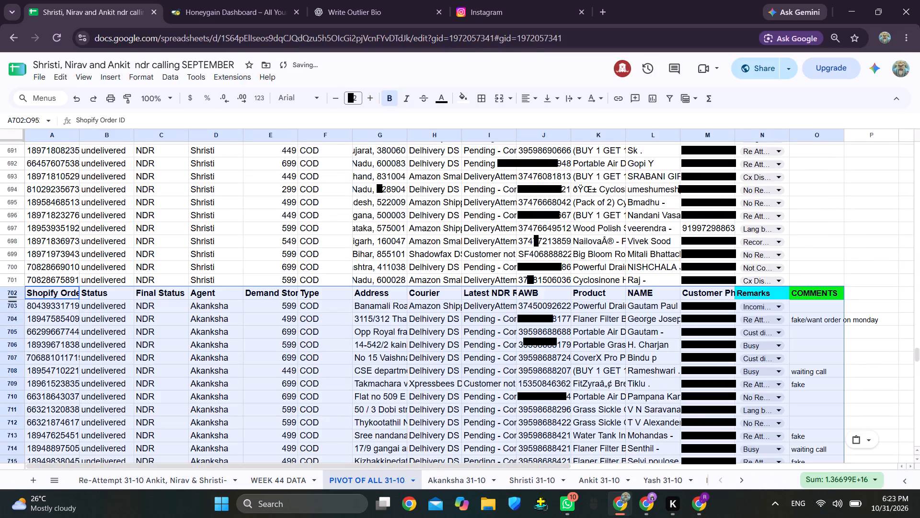
right_click(15, 294)
click(113, 329)
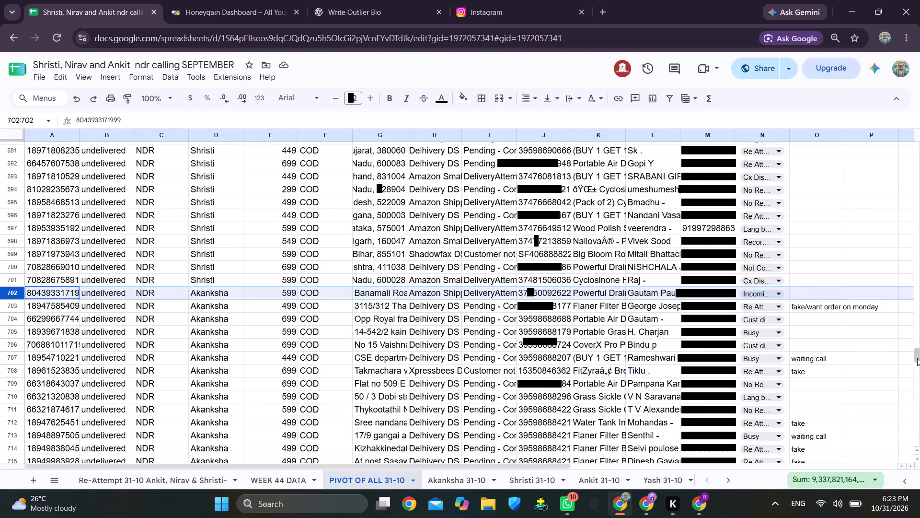
Create a pivot table from the Remarks column (N:N) of PIVOT OF ALL 31-10, placed on the same sheet at Q6.
drag(918, 358, 919, 126)
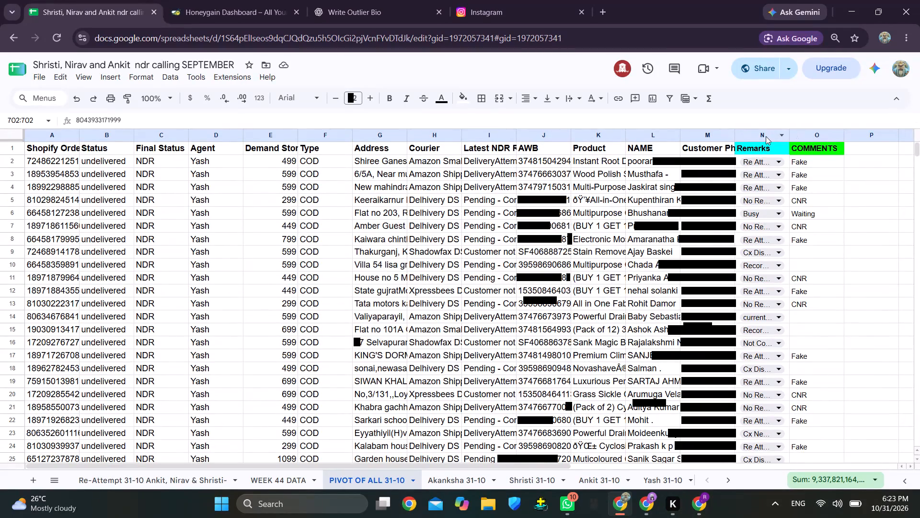
scroll(756, 138, left, 1)
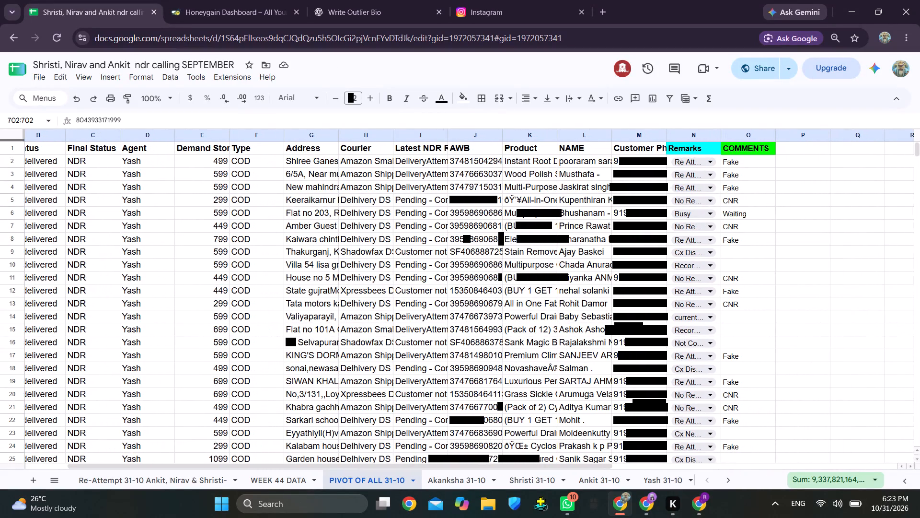
click(692, 140)
click(697, 134)
click(105, 76)
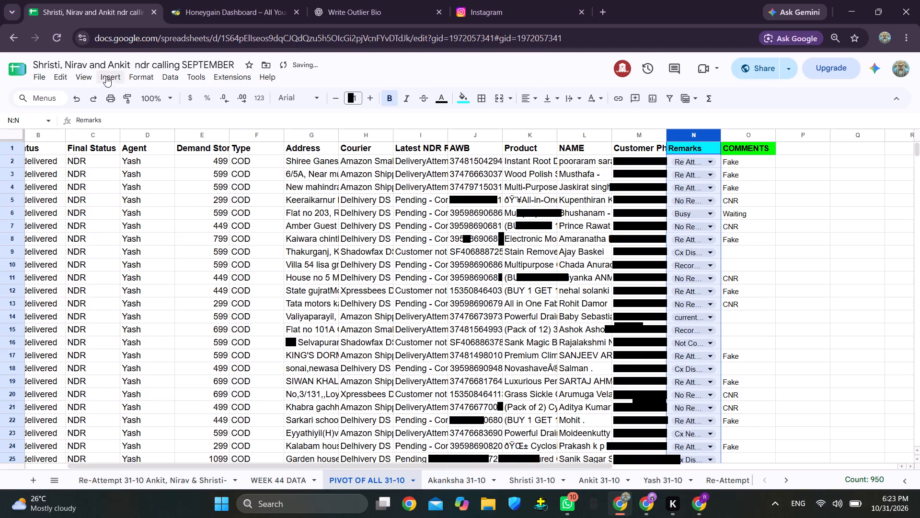
click(144, 213)
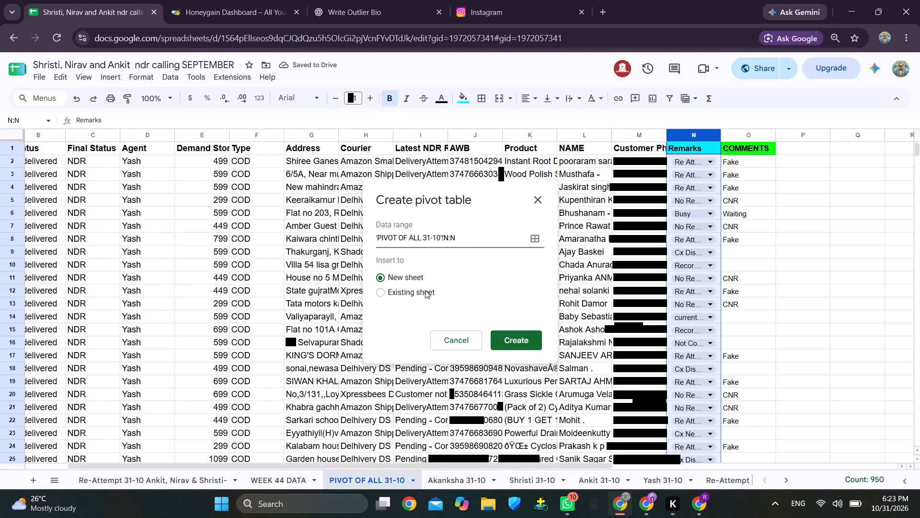
click(407, 293)
click(848, 208)
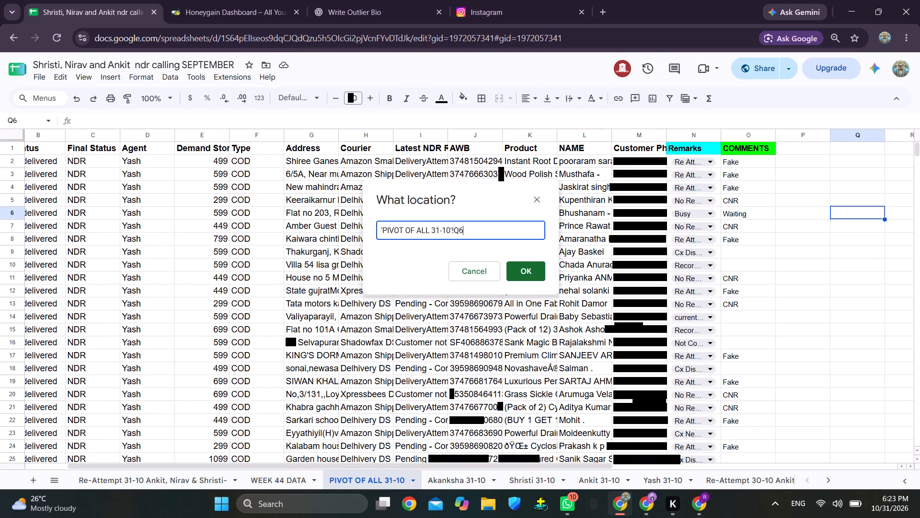
drag(449, 236, 383, 237)
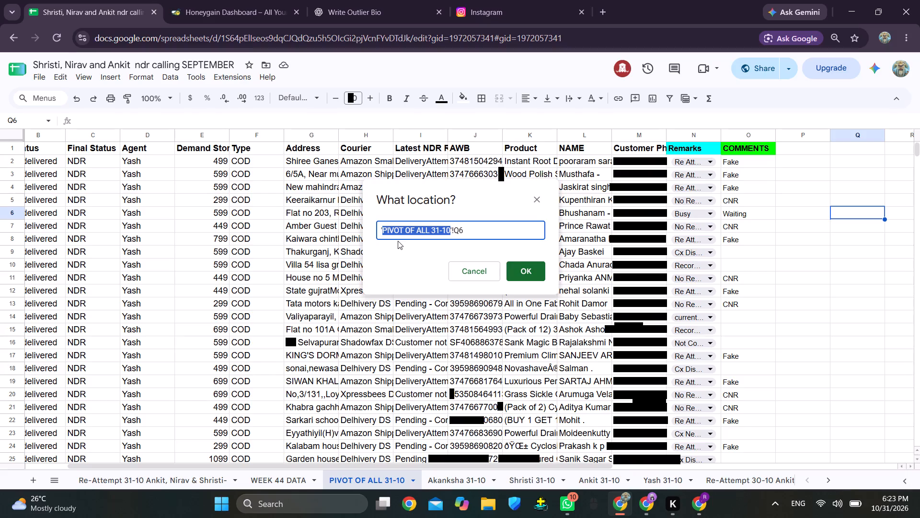
key(ctrl+c)
click(528, 275)
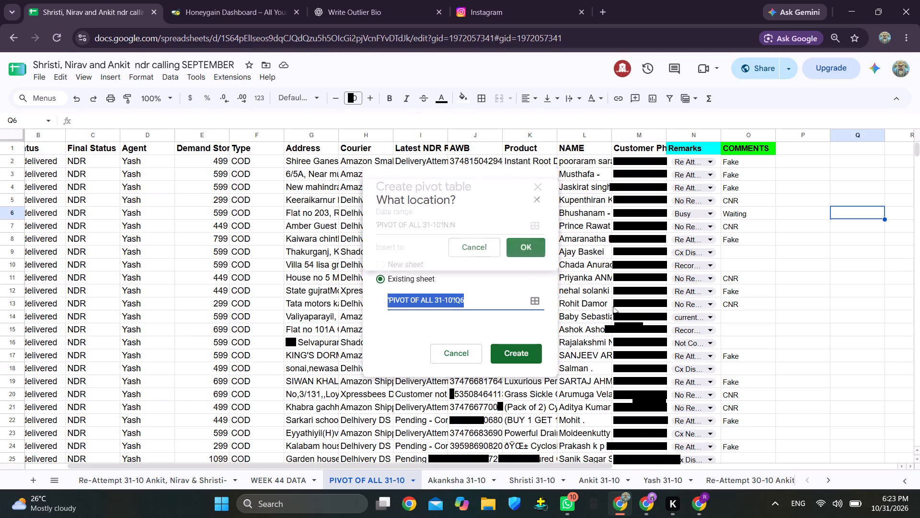
click(530, 352)
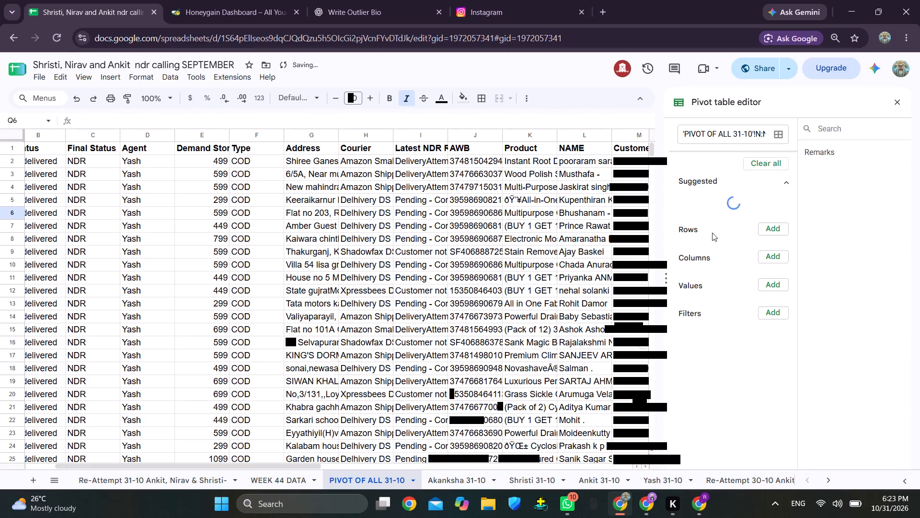
Apply the suggested layout that lists each remark with its COUNTA of Remarks, and close the pivot table editor.
click(710, 210)
click(898, 103)
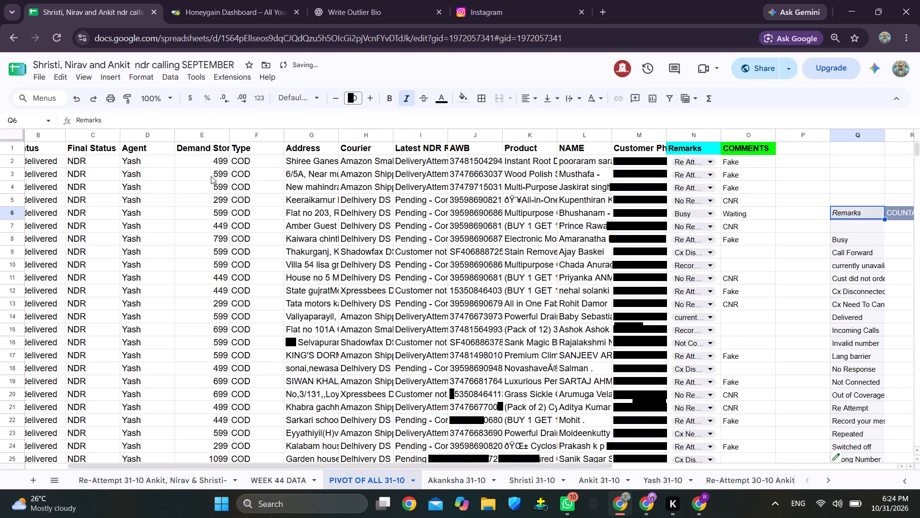
Replace the pivot table's row header in Q6 with the title PIVOT OF ALL 31-10.
double_click(90, 121)
key(ctrl+v)
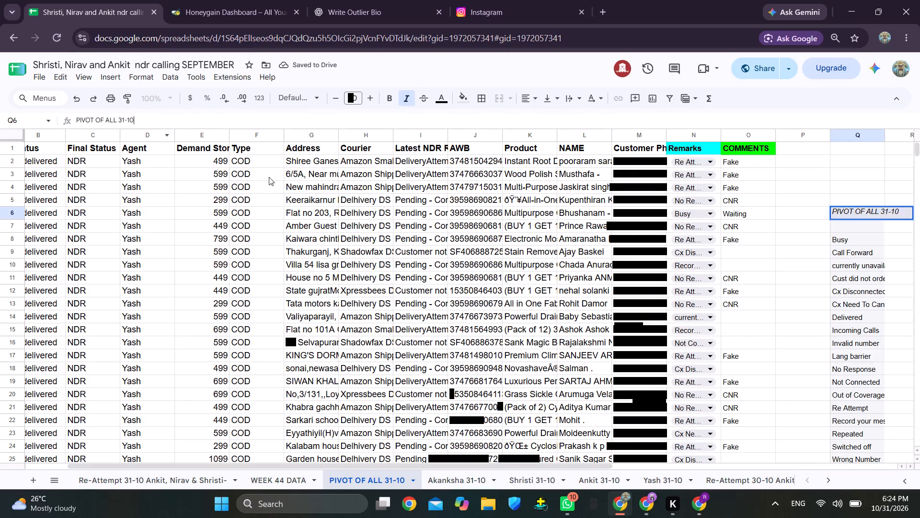
scroll(463, 218, left, 3)
click(619, 185)
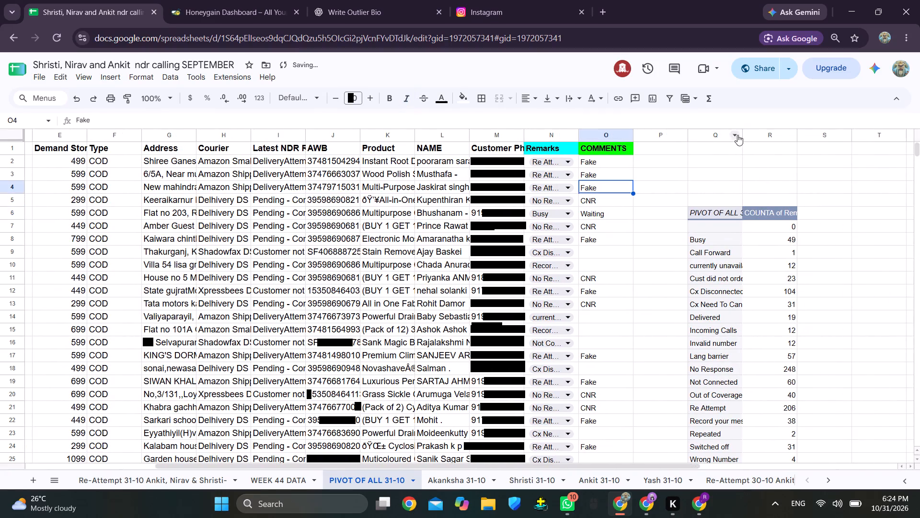
Widen columns Q and R so the pivot table's headers and remark labels fit fully.
drag(741, 133, 770, 137)
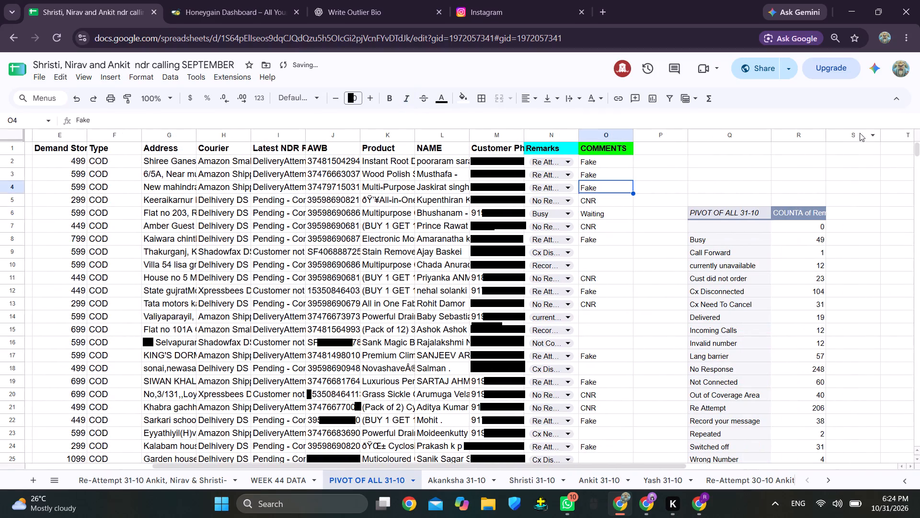
drag(826, 134, 845, 135)
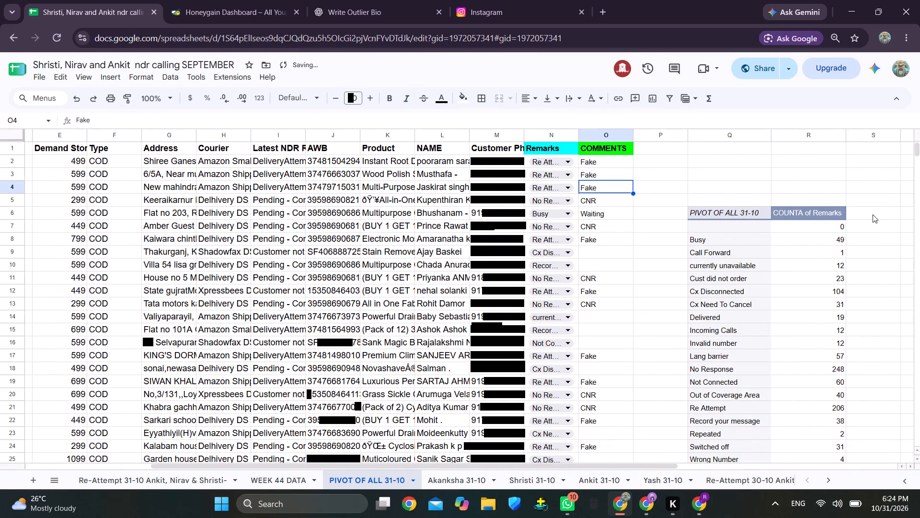
Capture a screenshot of the whole pivot table, from its header row down to the Grand Total row.
scroll(873, 215, down, 1)
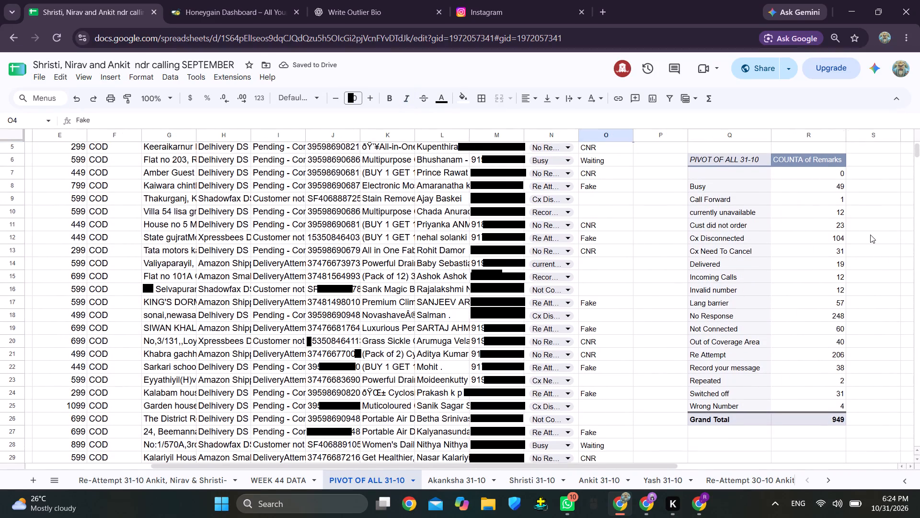
key(Print)
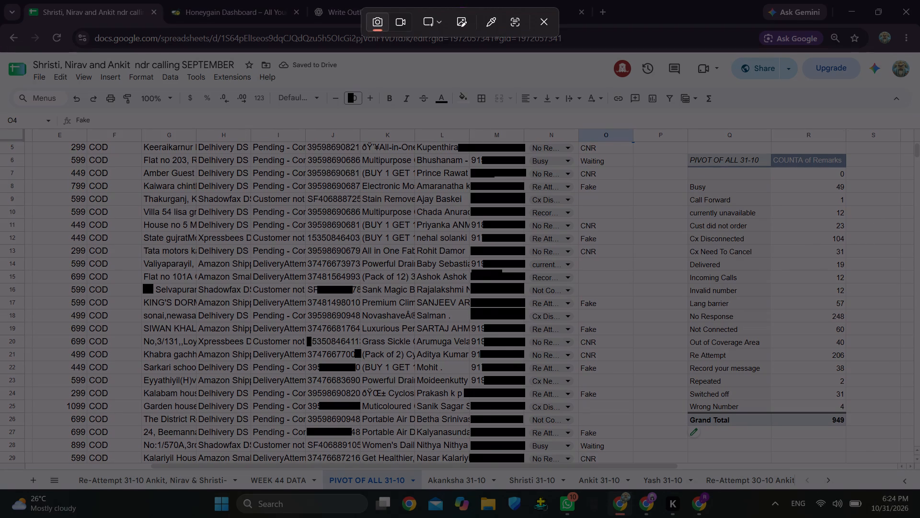
drag(679, 149, 858, 434)
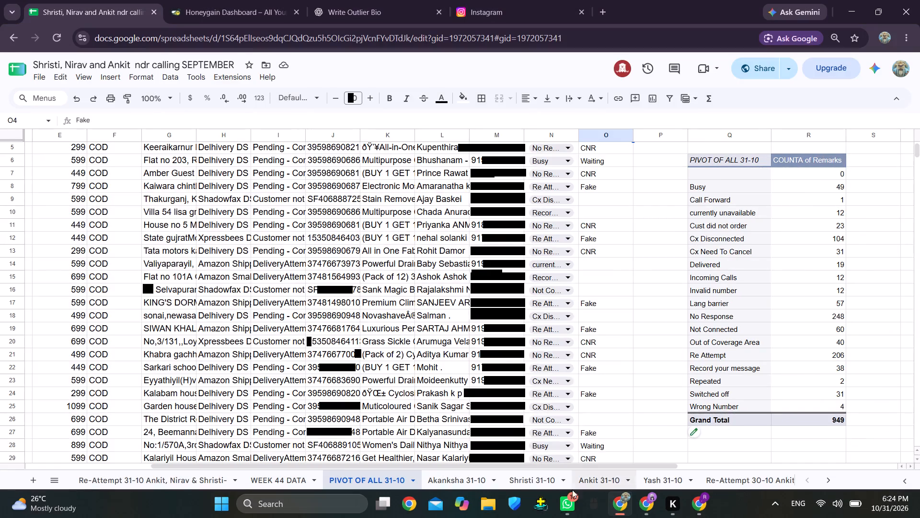
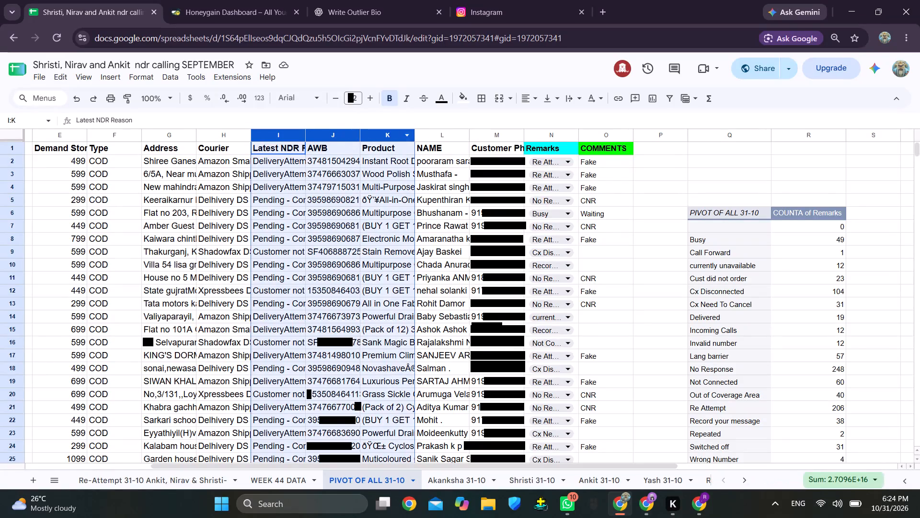
Copy the Latest NDR Reason, AWB, Product and Remarks columns from PIVOT OF ALL 31-10 into WEEK 44 DATA starting at A5313.
ctrl+click(552, 133)
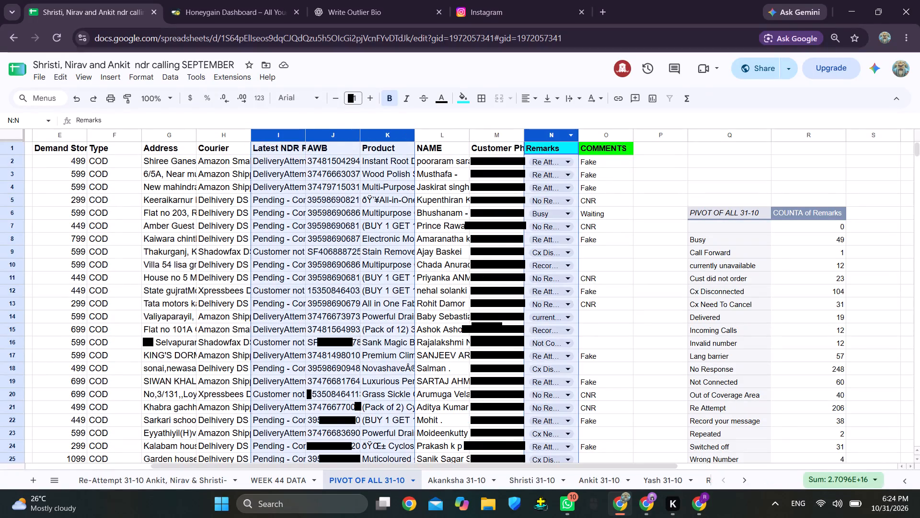
key(ctrl+c)
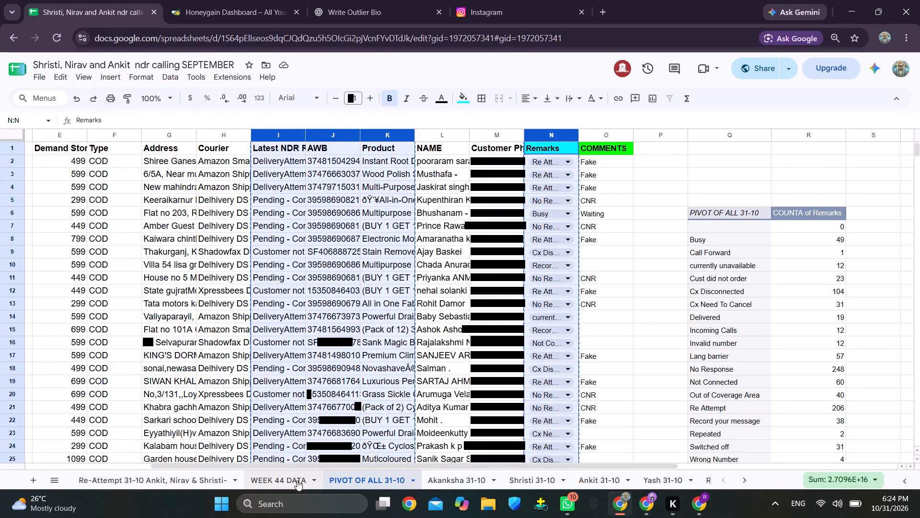
click(284, 481)
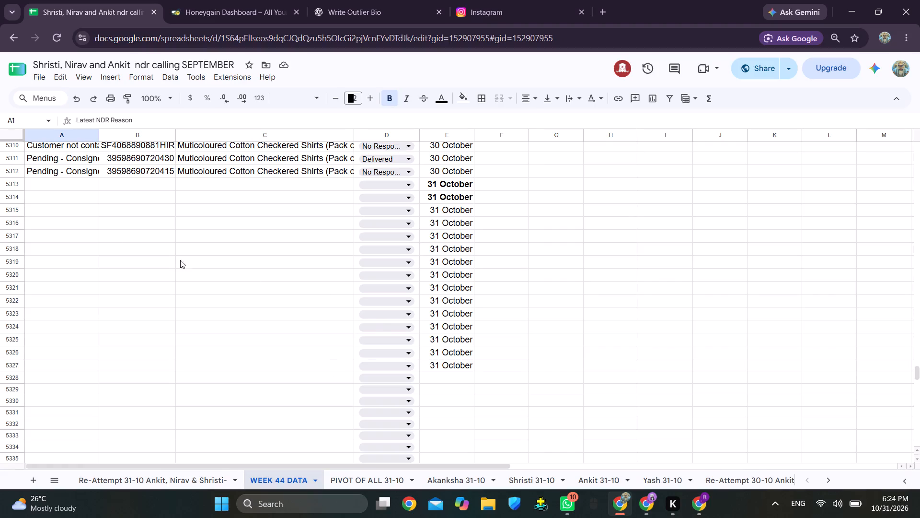
click(68, 183)
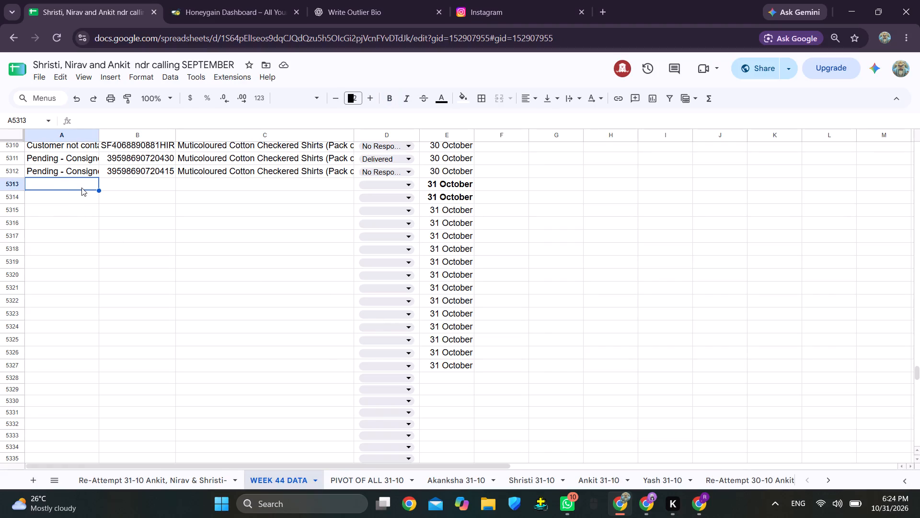
key(ctrl+v)
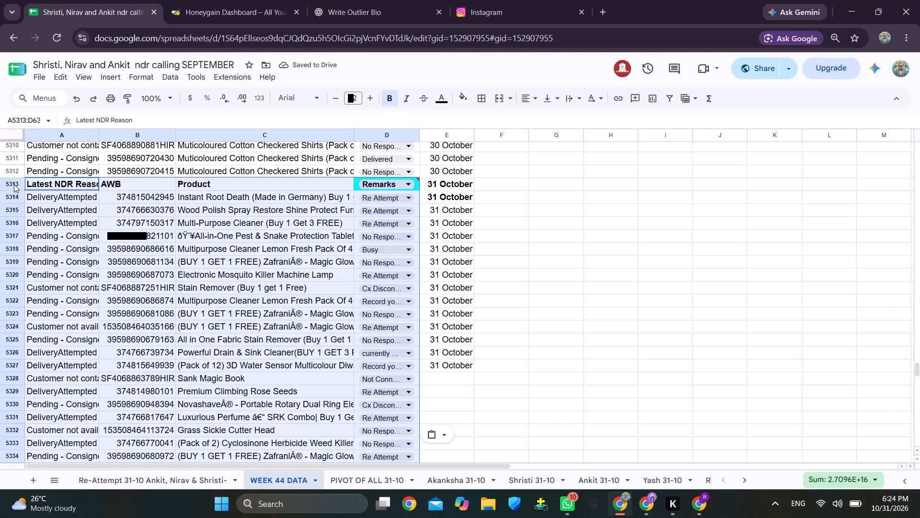
Delete the pasted header row 5313 from WEEK 44 DATA.
right_click(14, 184)
click(95, 307)
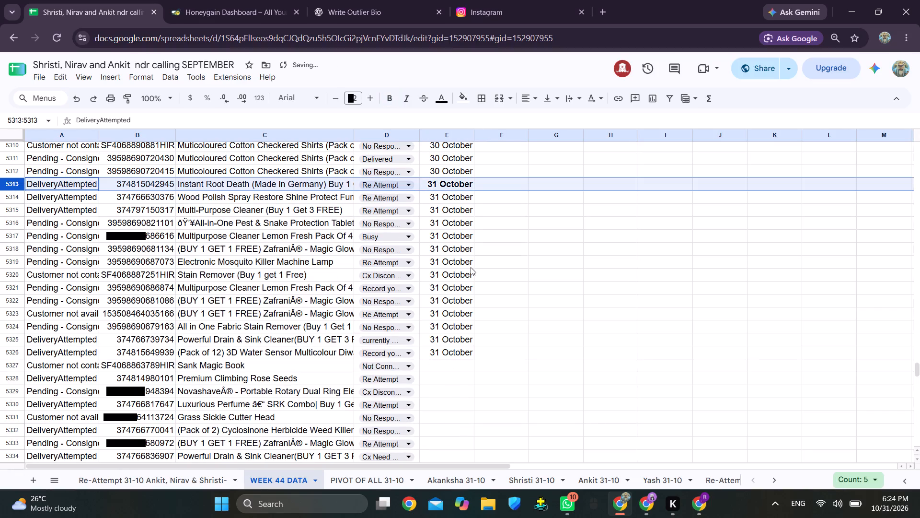
Fill the 31 October date in column E of WEEK 44 DATA down to the last pasted record in row 6262.
drag(457, 217, 470, 325)
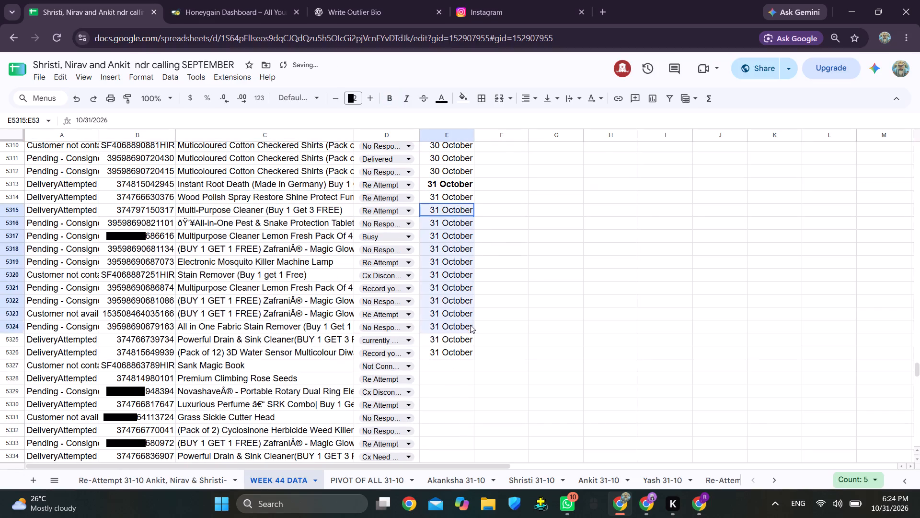
drag(470, 325, 468, 357)
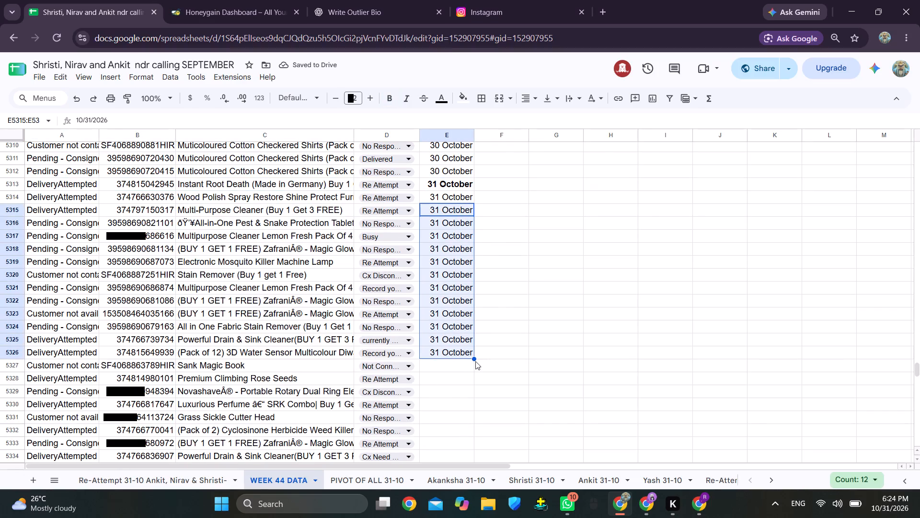
drag(474, 359, 467, 517)
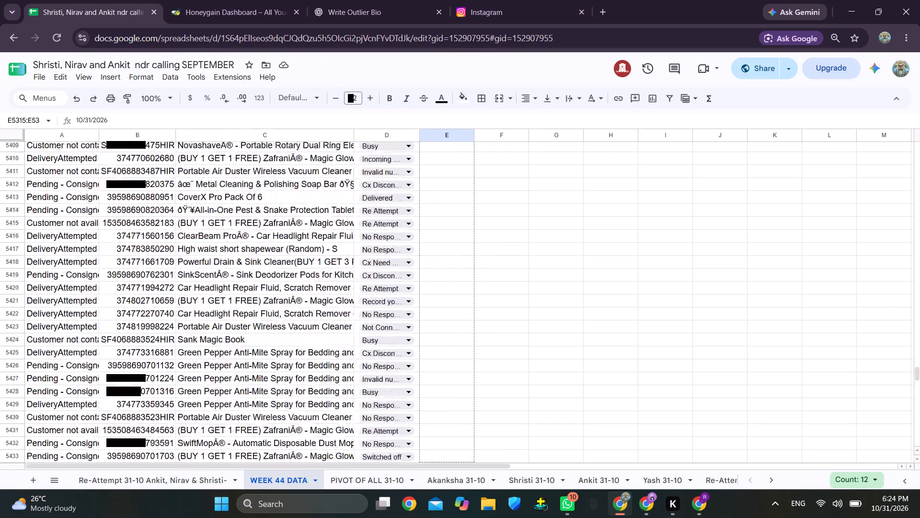
drag(467, 517, 468, 517)
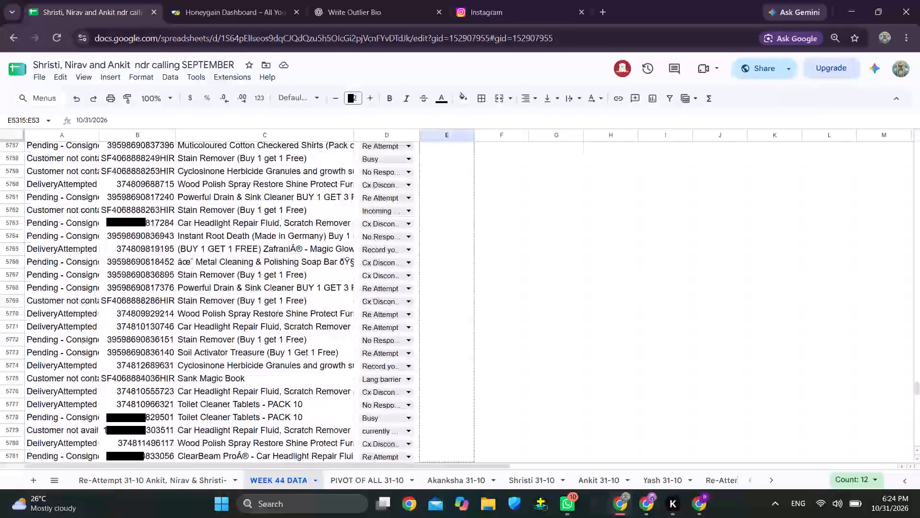
drag(468, 517, 468, 517)
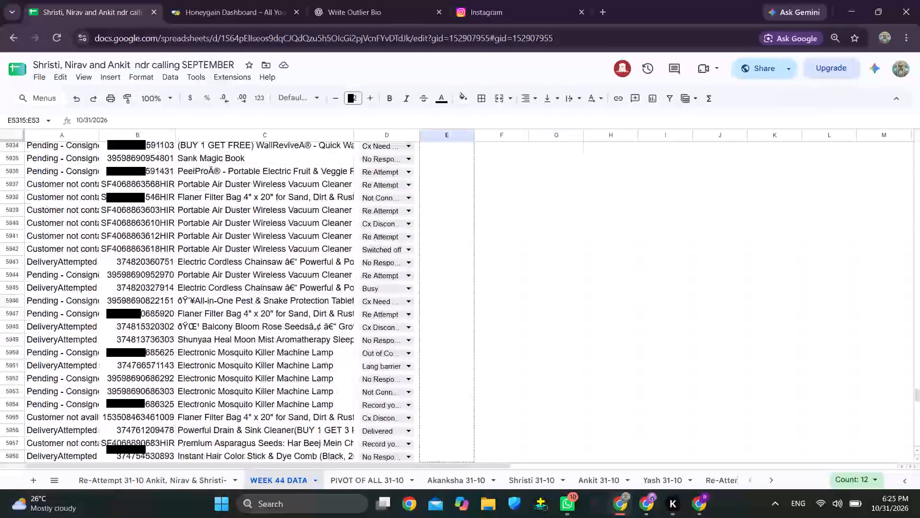
drag(468, 517, 469, 517)
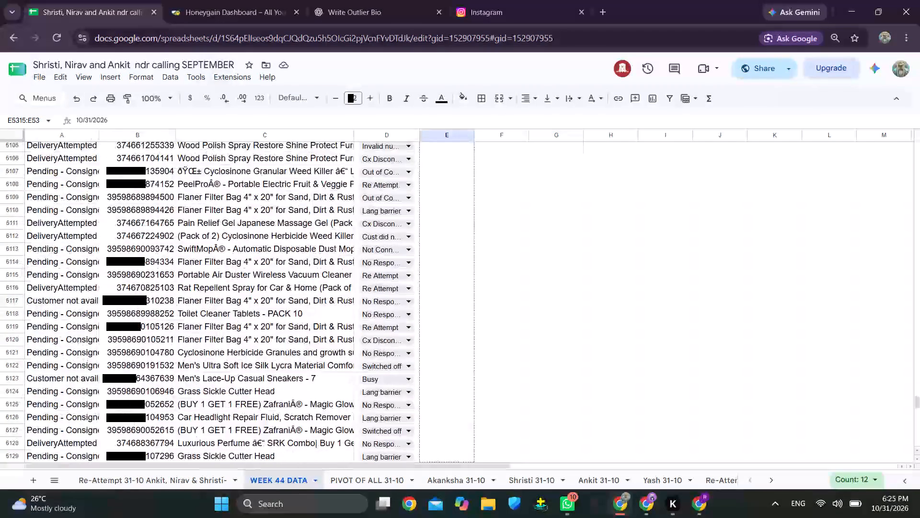
drag(469, 517, 495, 228)
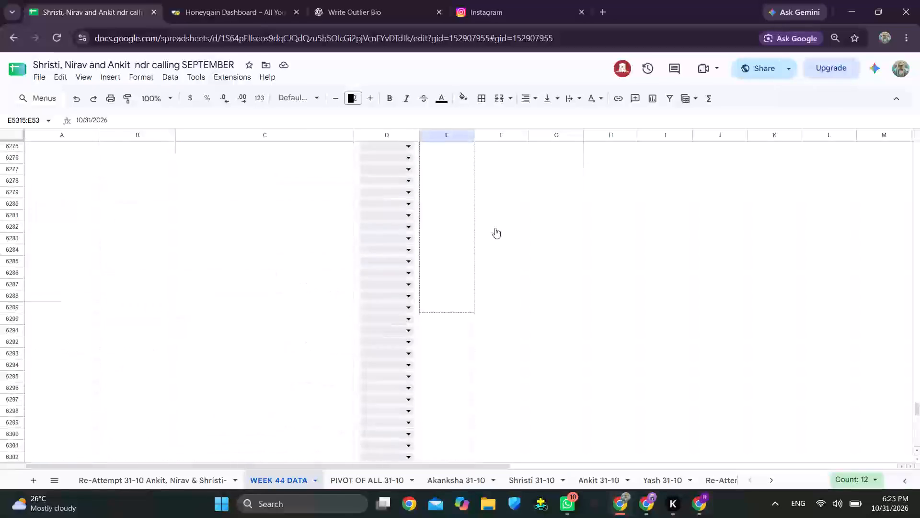
drag(495, 228, 464, 371)
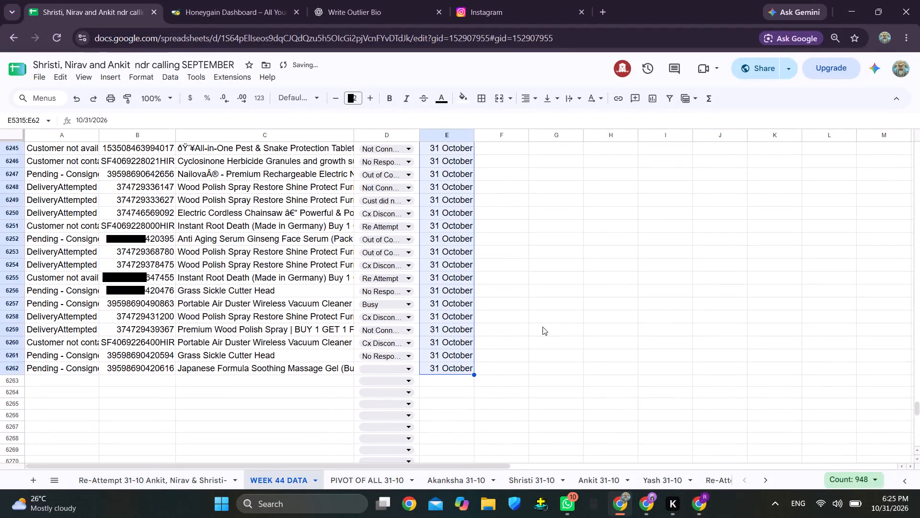
scroll(547, 320, down, 2)
click(452, 246)
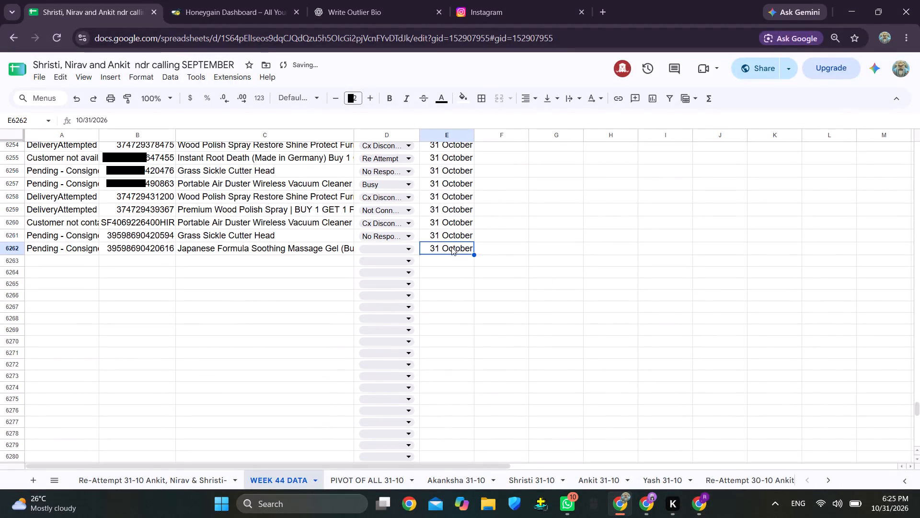
Create a filter on the Remarks column N in the PIVOT OF ALL 31-10 sheet.
click(388, 484)
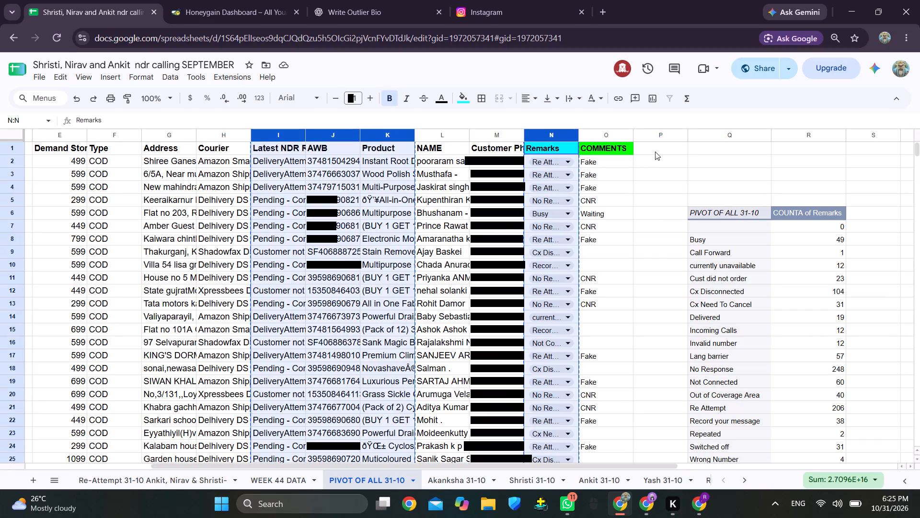
key(Escape)
right_click(558, 137)
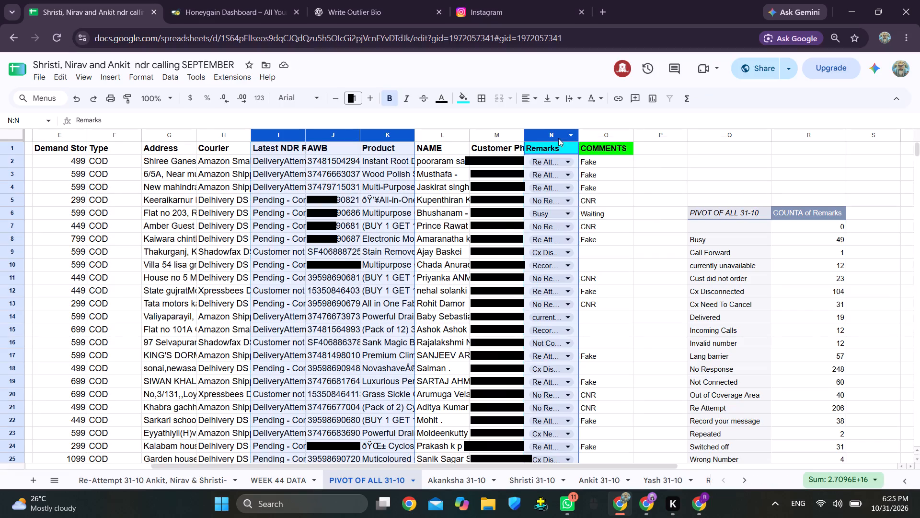
click(543, 136)
click(659, 154)
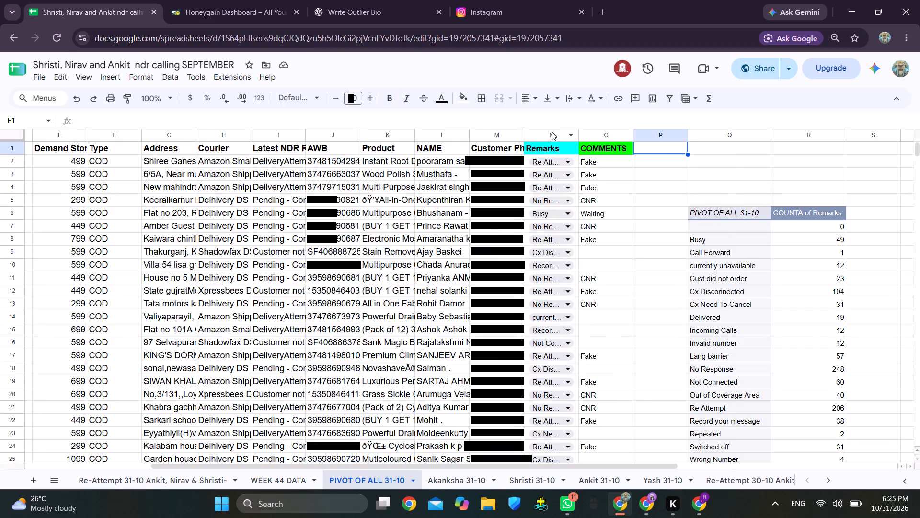
right_click(552, 131)
click(604, 311)
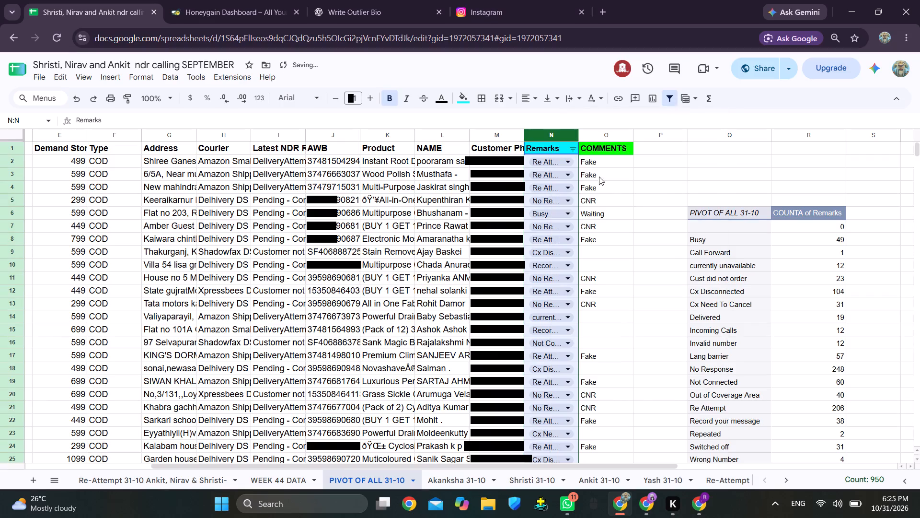
Filter the Remarks column by value so only Re Attempt rows are shown.
click(573, 146)
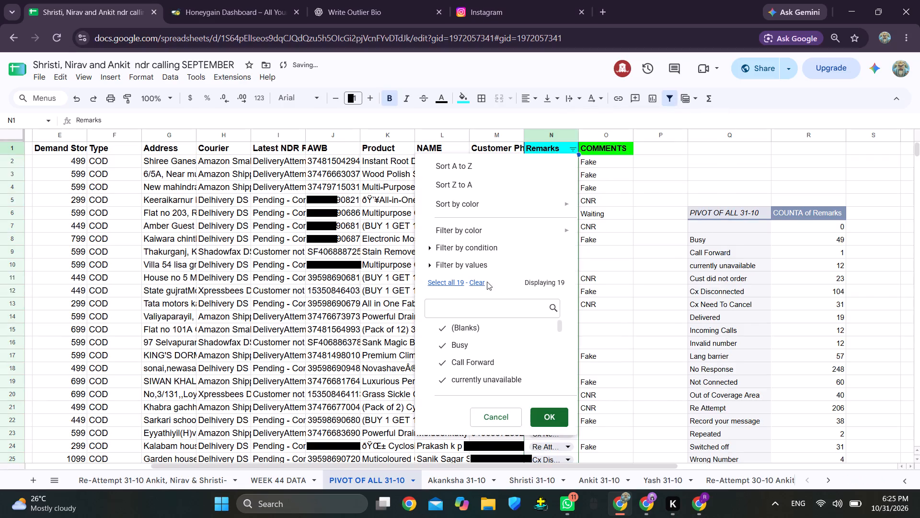
click(478, 284)
scroll(505, 350, down, 2)
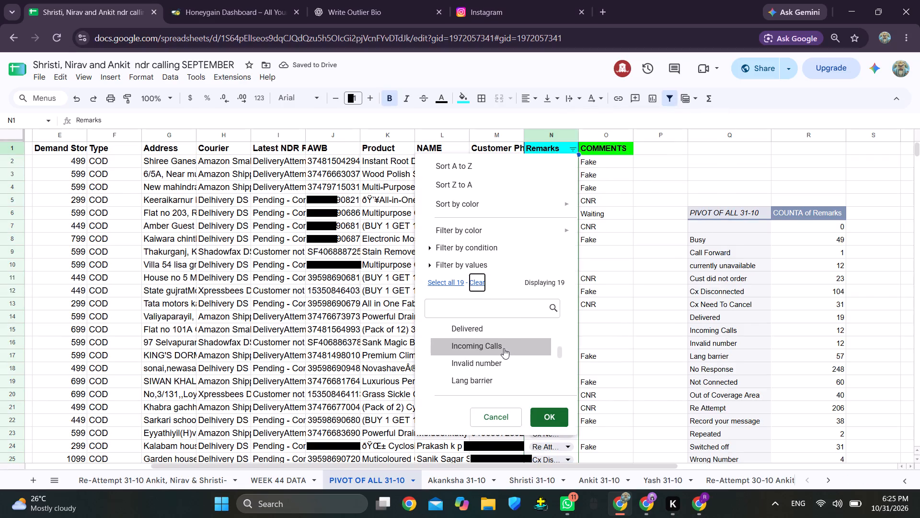
scroll(505, 349, down, 2)
click(498, 331)
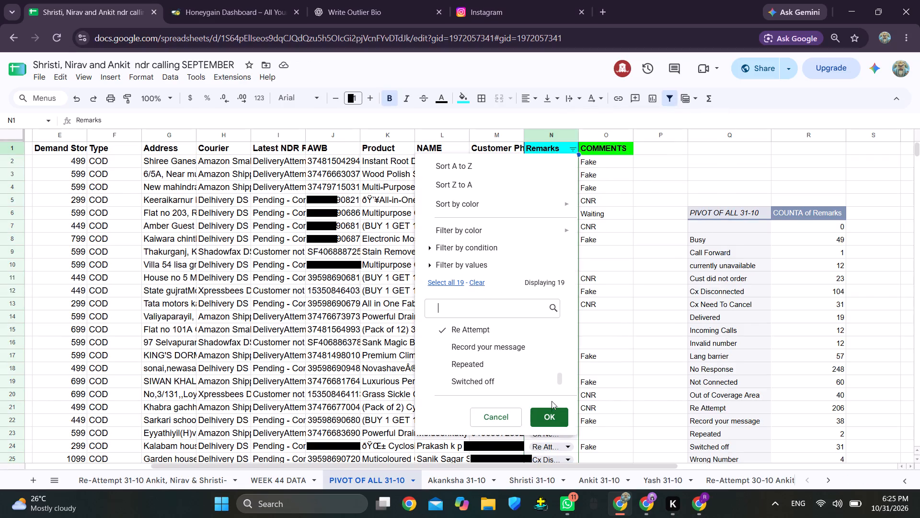
click(549, 414)
Copy the filtered Remarks column from PIVOT OF ALL 31-10 into the Action column of the Re-Attempt 31-10 sheet, starting at C2.
click(294, 479)
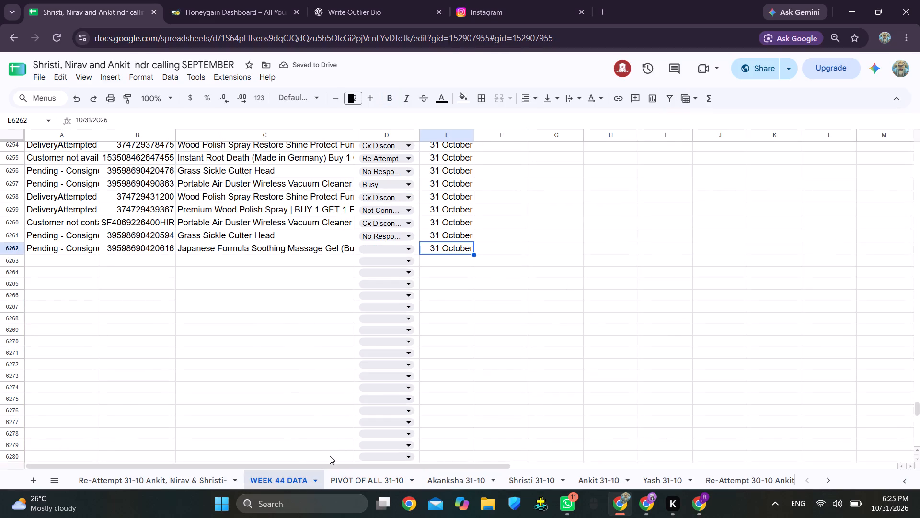
click(378, 483)
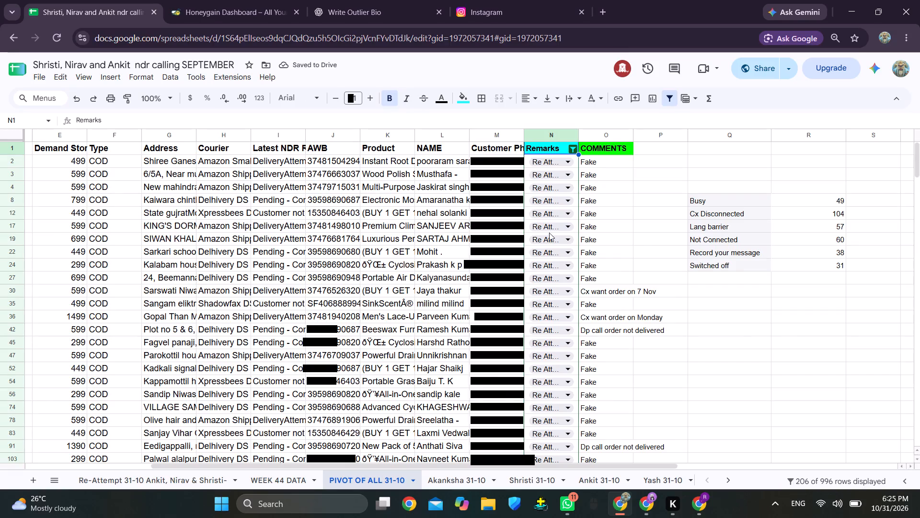
scroll(494, 168, up, 4)
click(557, 131)
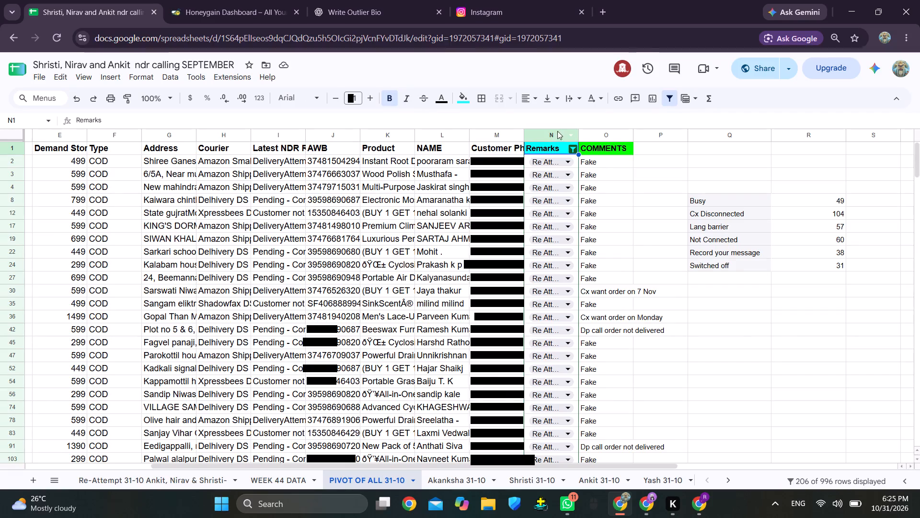
key(ctrl+c)
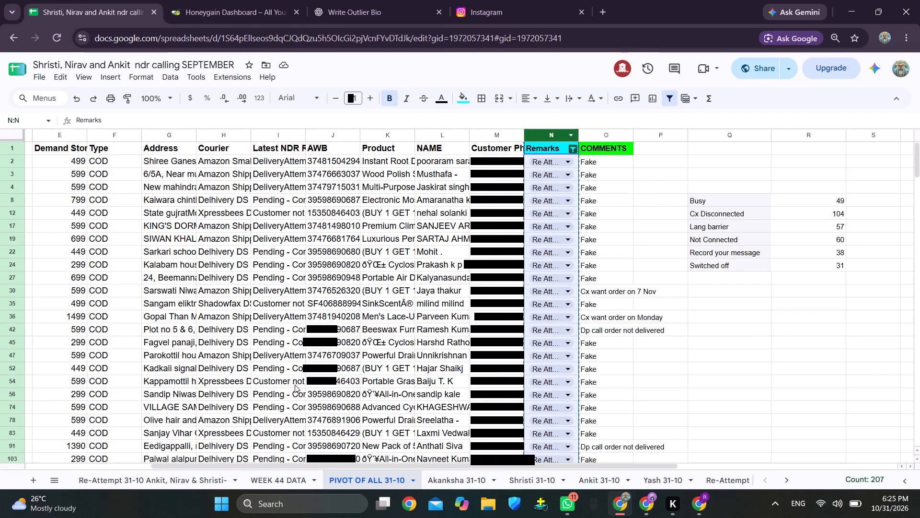
click(189, 480)
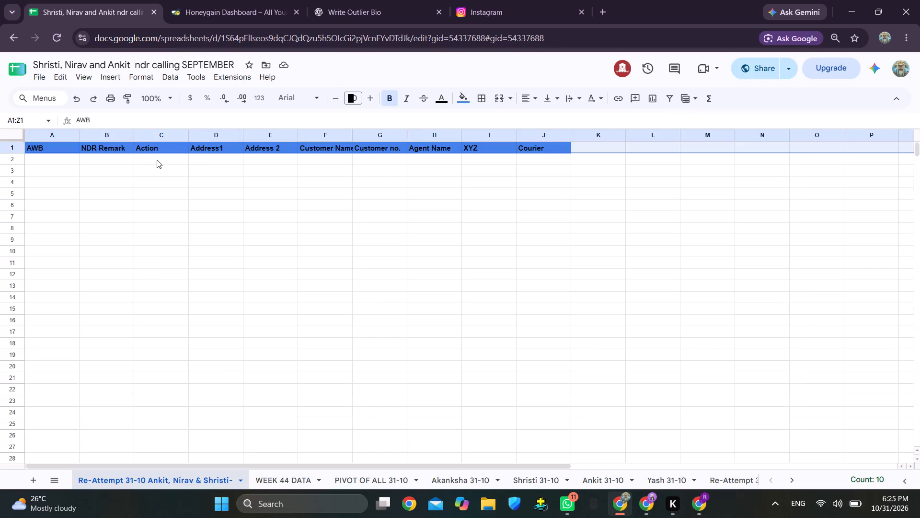
click(157, 160)
key(ctrl+v)
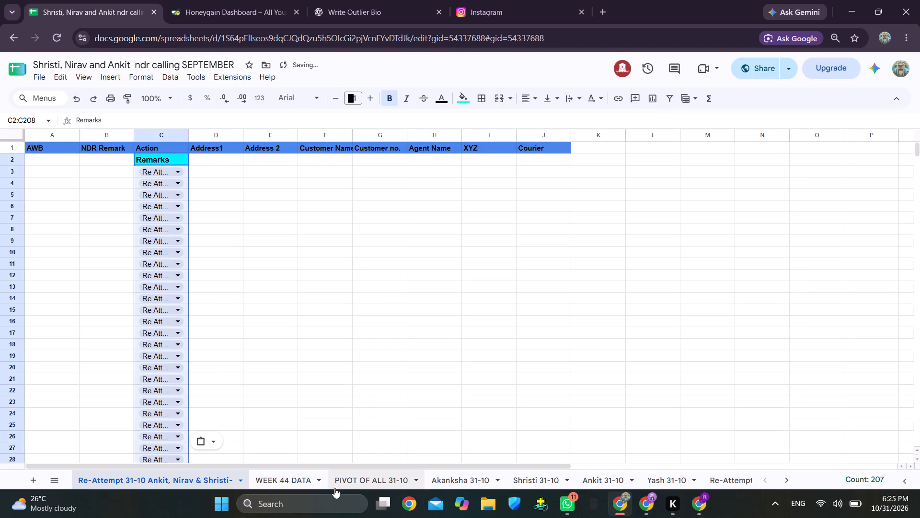
Copy the filtered NAME and Customer Phone columns into Customer Name and Customer no. of the Re-Attempt 31-10 sheet, starting at F2.
click(368, 477)
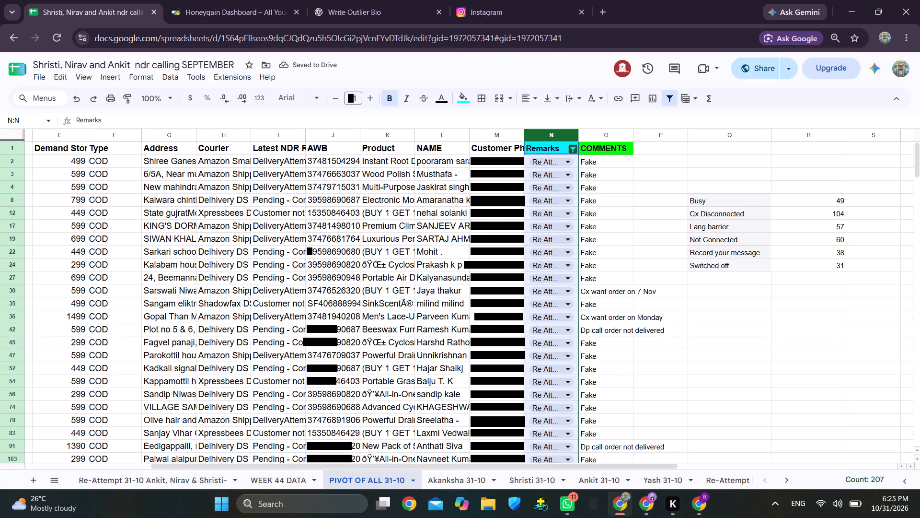
drag(434, 139, 488, 139)
drag(444, 134, 501, 140)
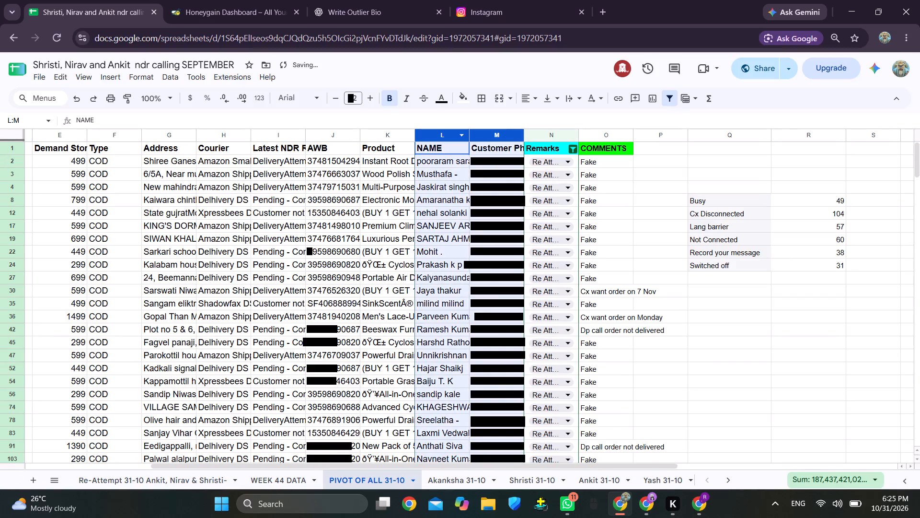
key(ctrl+c)
click(202, 483)
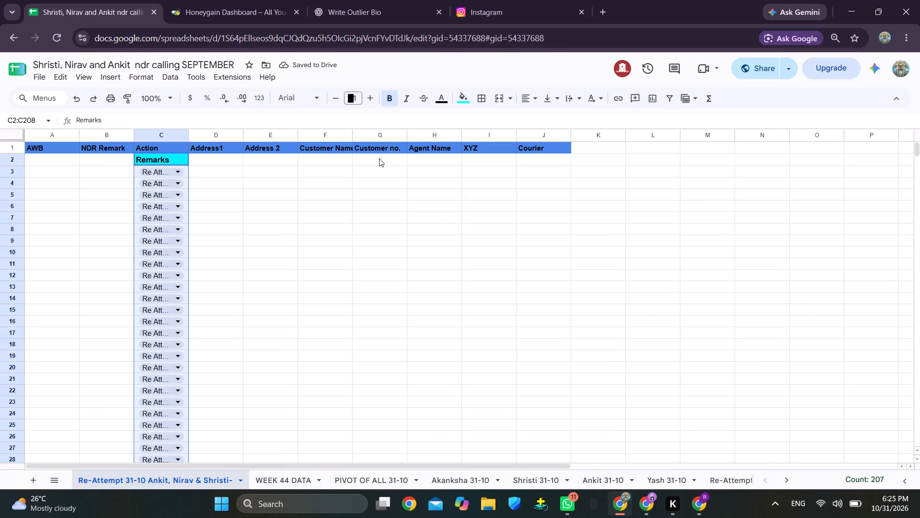
click(328, 158)
key(ctrl+v)
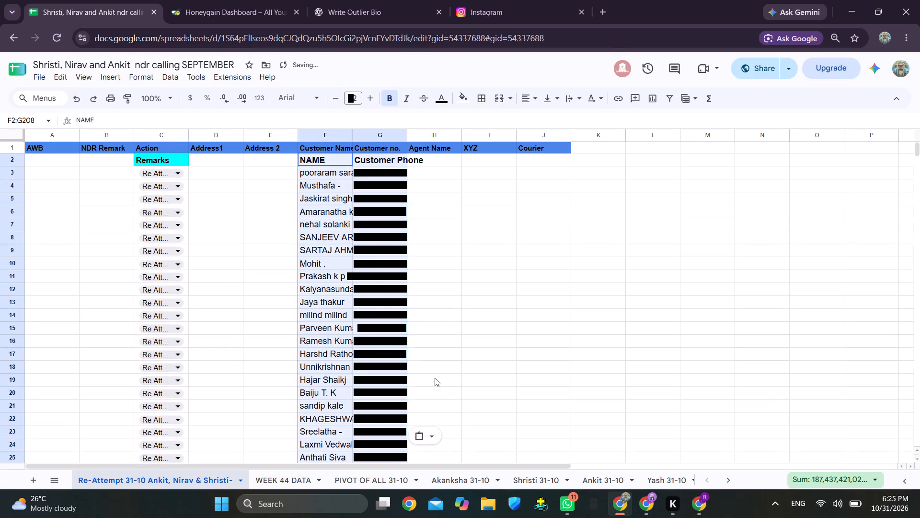
Copy the filtered AWB column from PIVOT OF ALL 31-10 into the AWB column of the Re-Attempt 31-10 sheet, starting at A2.
click(359, 479)
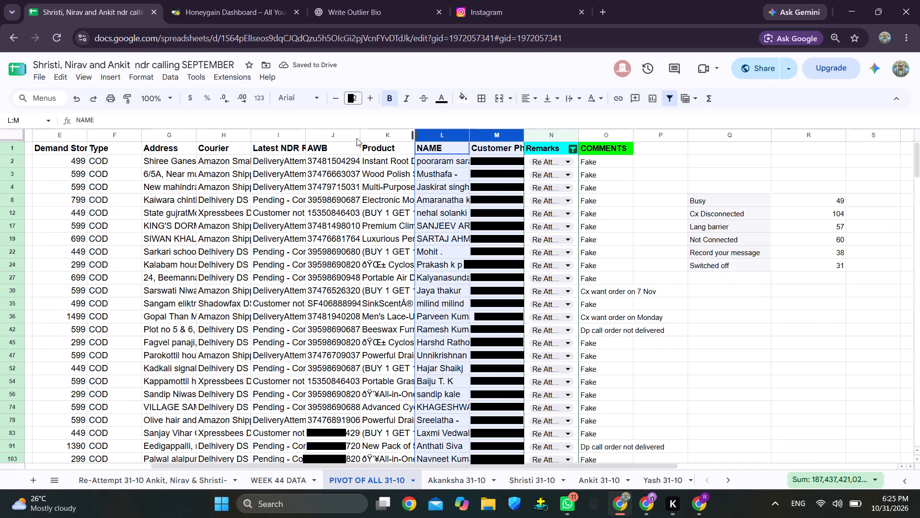
click(337, 133)
key(ctrl+c)
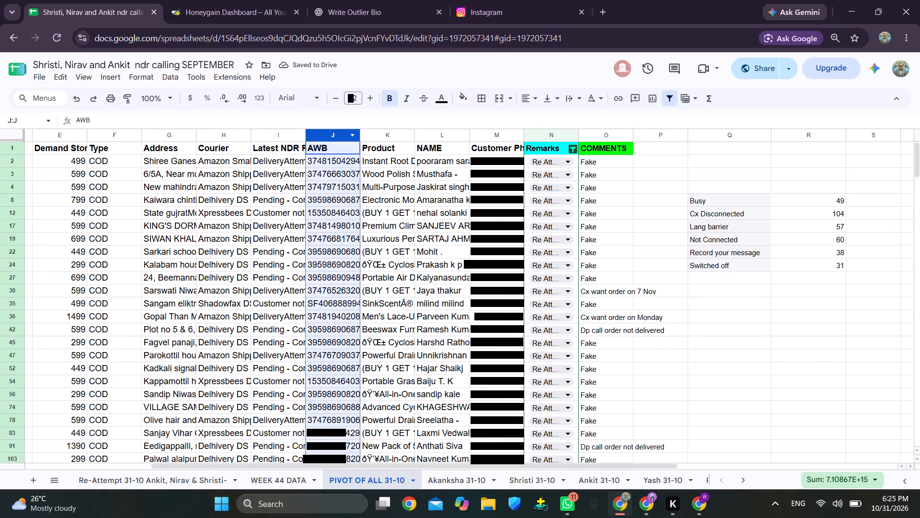
click(197, 476)
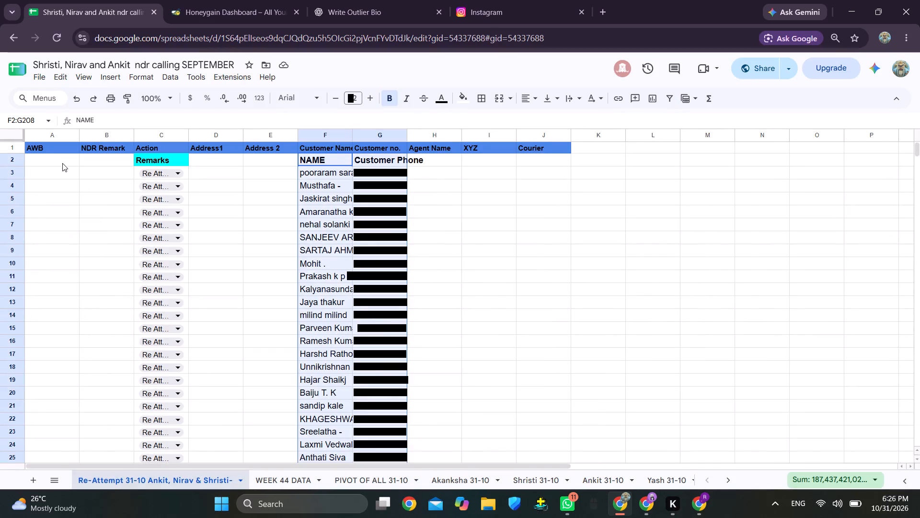
click(64, 160)
key(ctrl+v)
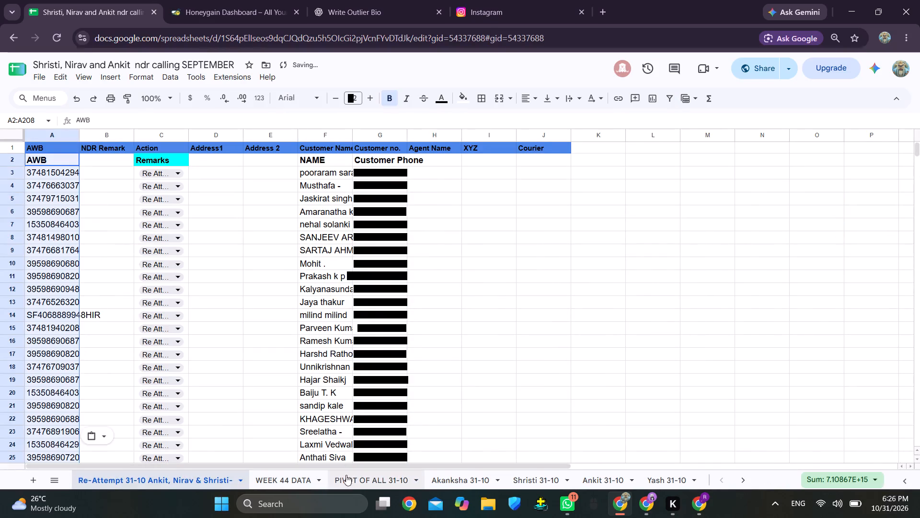
Copy the filtered Courier column from PIVOT OF ALL 31-10 into the Courier column of the Re-Attempt 31-10 sheet, starting at J2.
click(355, 484)
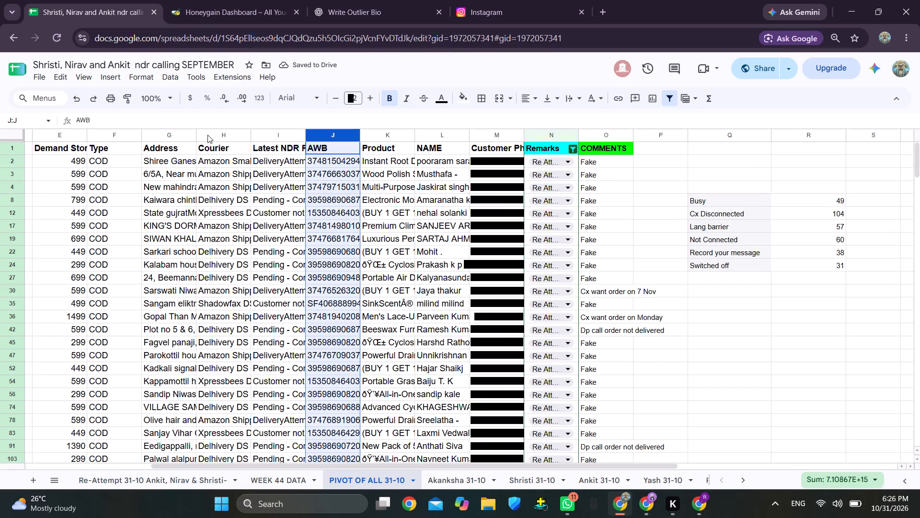
click(208, 135)
key(ctrl+c)
click(205, 477)
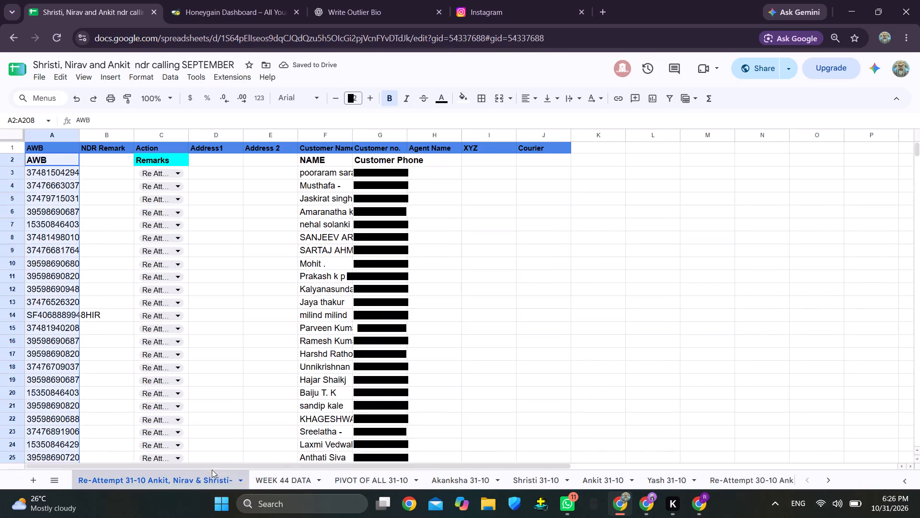
click(546, 156)
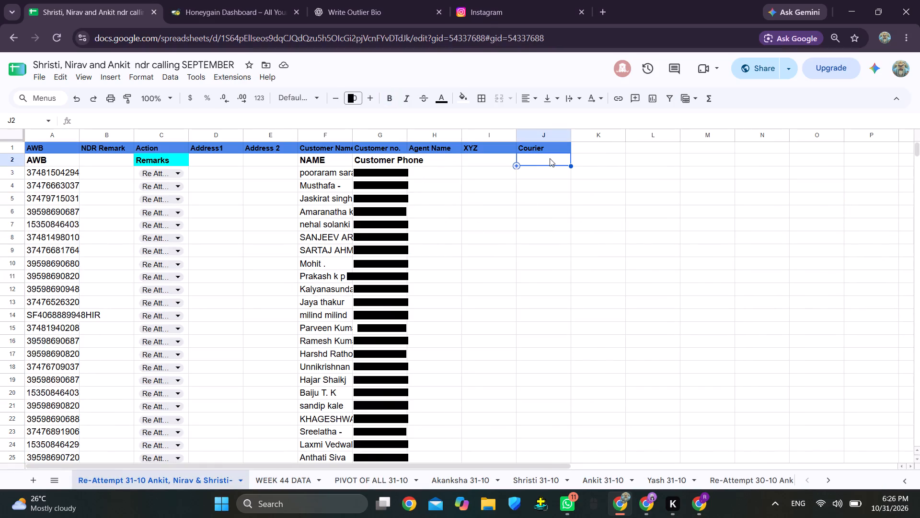
key(ctrl+v)
Copy the filtered Status column from PIVOT OF ALL 31-10 into the NDR Remark column of the Re-Attempt 31-10 sheet, starting at B2.
click(357, 482)
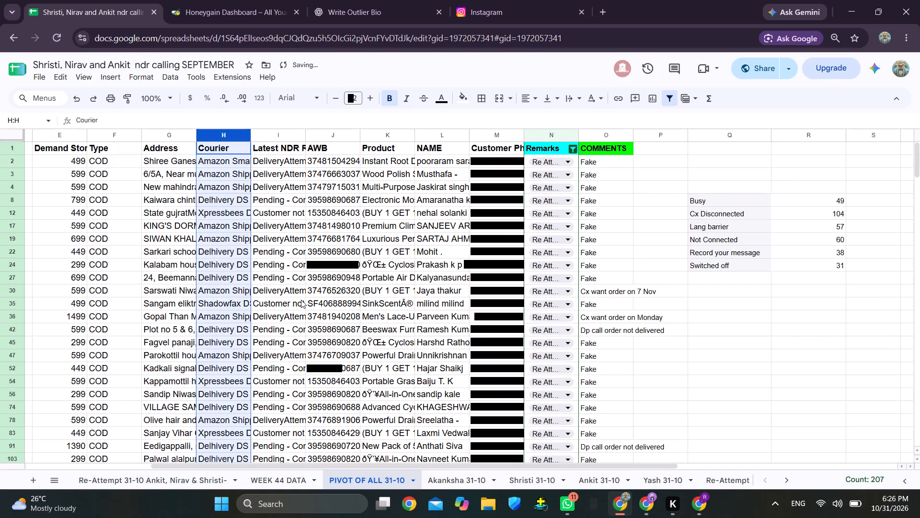
scroll(161, 140, right, 7)
click(104, 129)
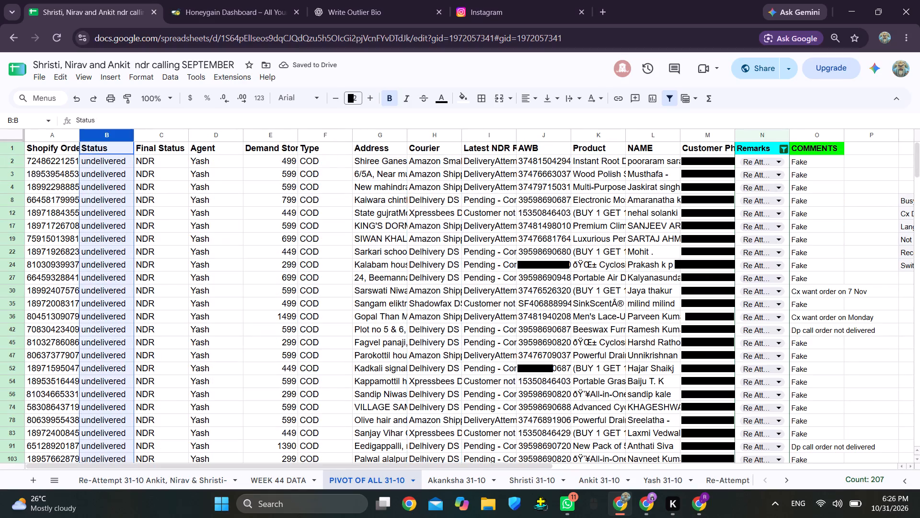
key(ctrl+c)
click(185, 478)
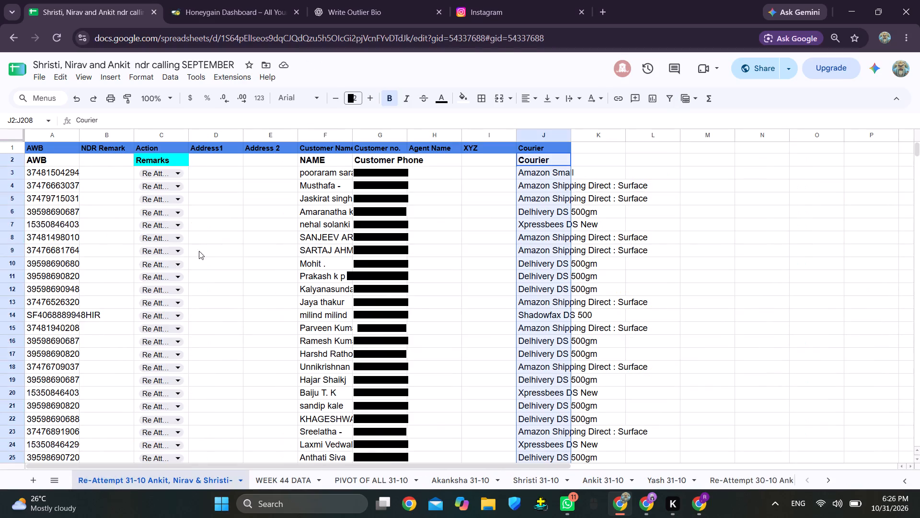
click(107, 159)
key(ctrl+v)
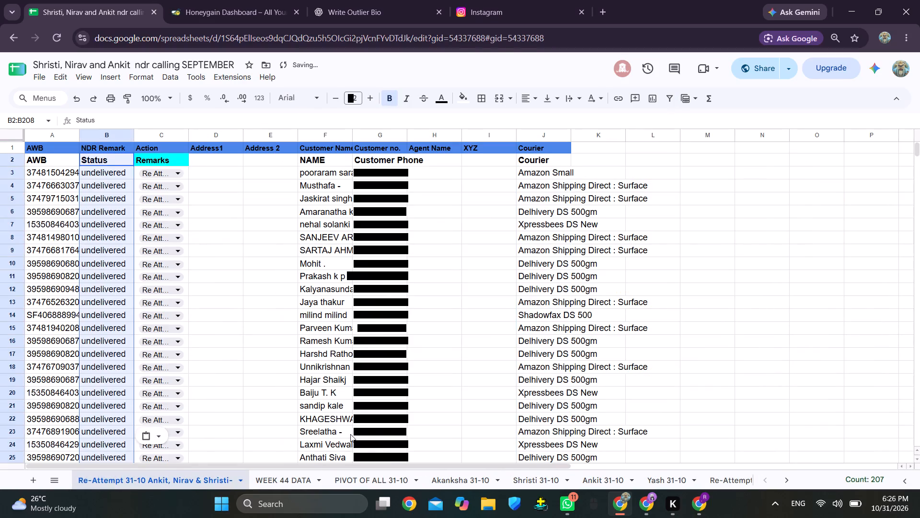
Copy the filtered Agent column from PIVOT OF ALL 31-10 into the Agent Name column of the Re-Attempt 31-10 sheet, starting at H2.
click(374, 483)
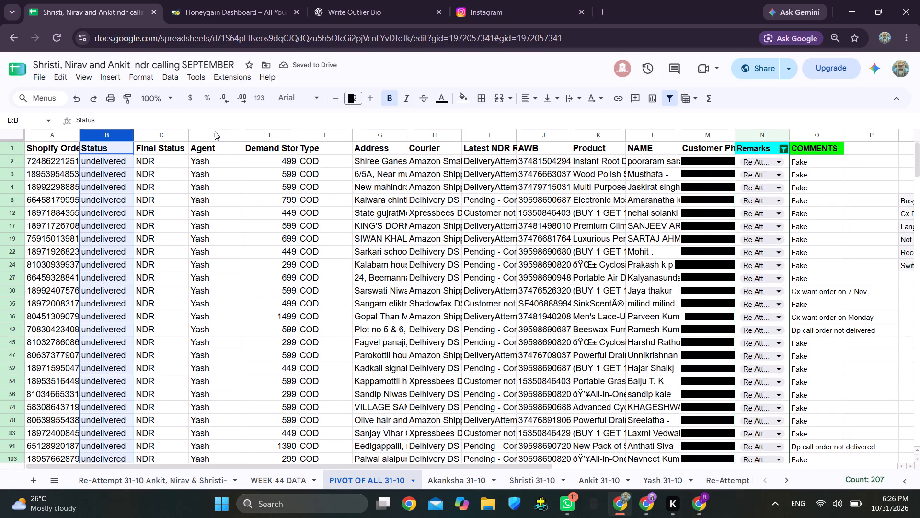
click(215, 130)
key(ctrl+c)
click(203, 478)
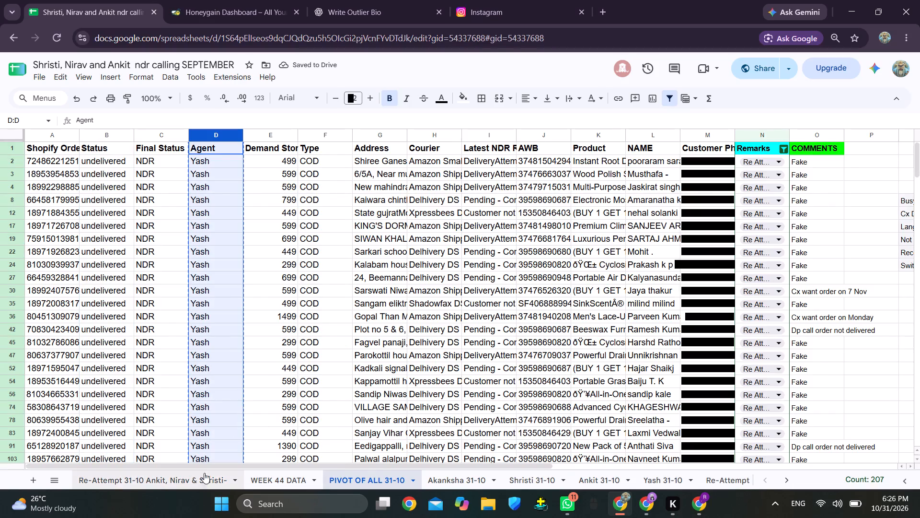
click(453, 158)
key(ctrl+v)
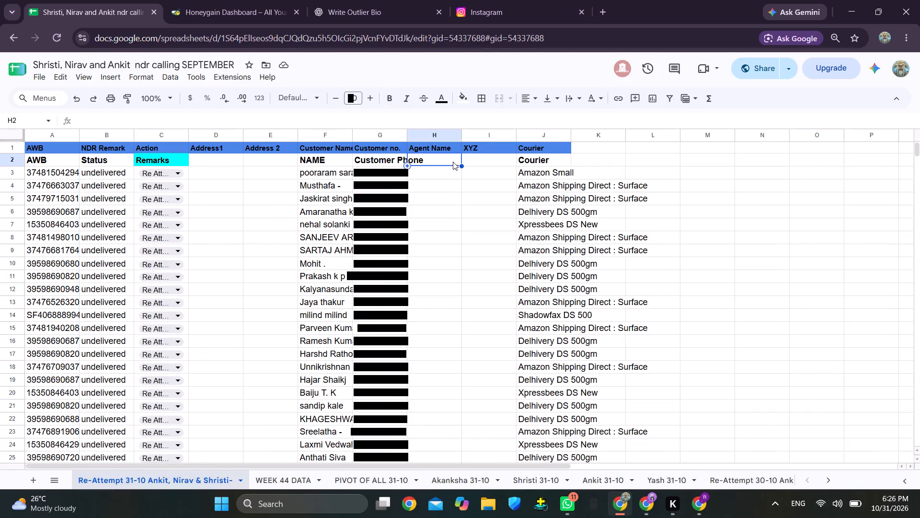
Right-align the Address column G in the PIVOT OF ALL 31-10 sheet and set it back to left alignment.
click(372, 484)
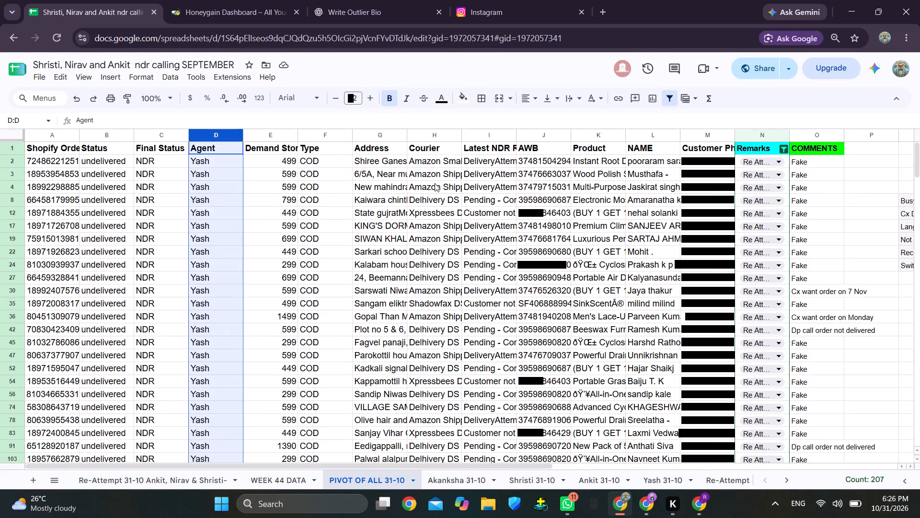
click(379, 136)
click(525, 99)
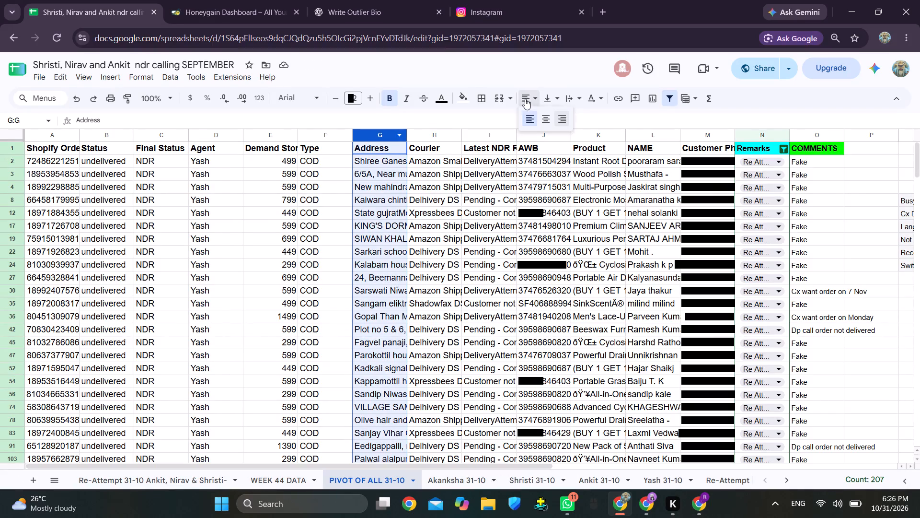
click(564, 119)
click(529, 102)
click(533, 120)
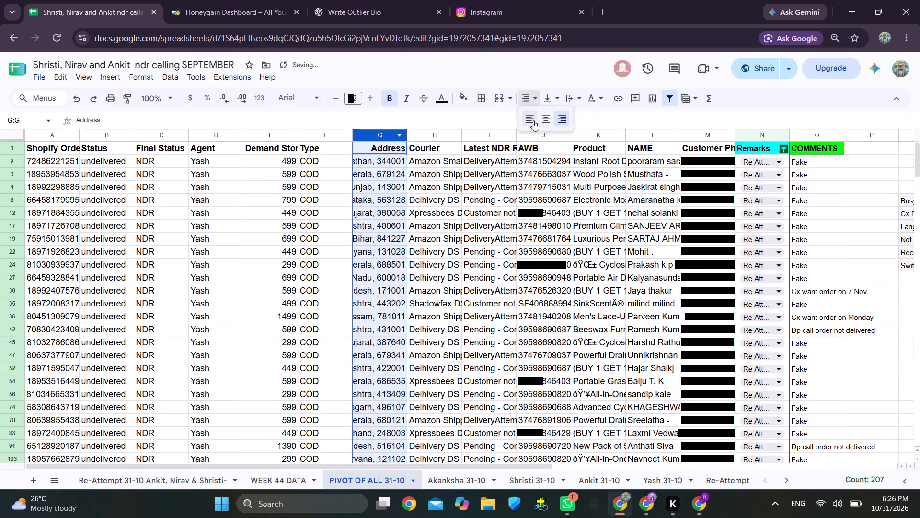
Copy the filtered Address column from PIVOT OF ALL 31-10 into the Address1 column of the Re-Attempt 31-10 sheet, starting at D2.
key(ctrl+c)
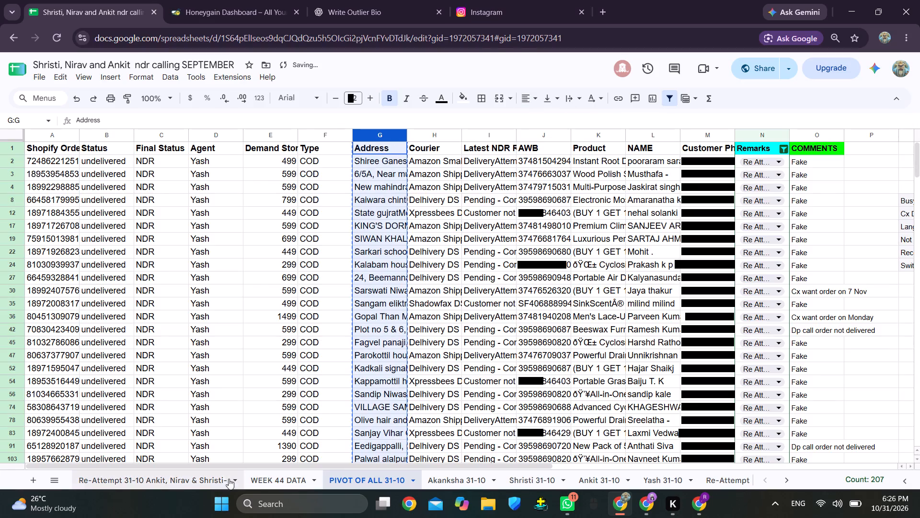
click(221, 483)
click(218, 159)
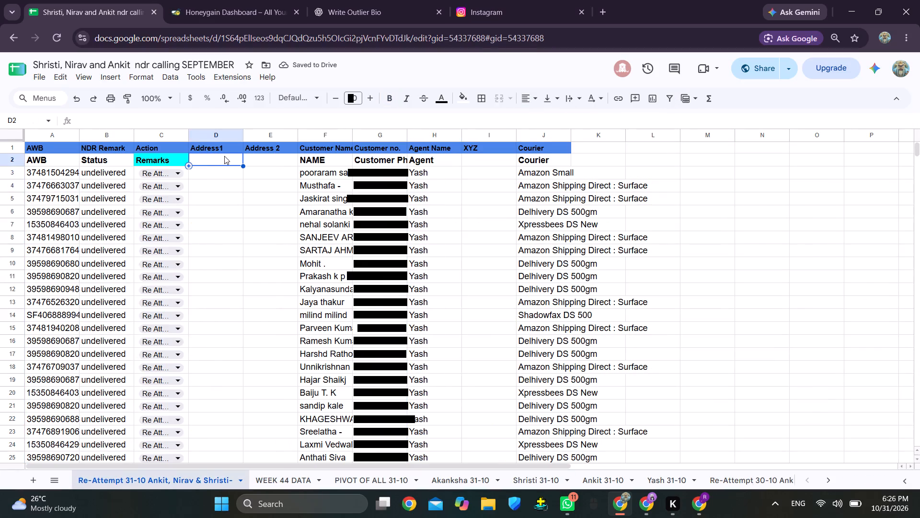
key(ctrl+v)
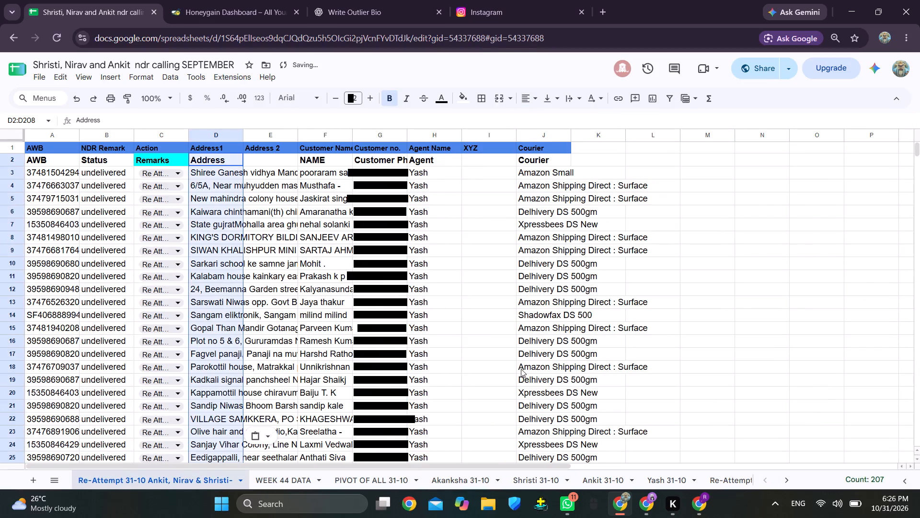
Copy the filtered COMMENTS column from PIVOT OF ALL 31-10 into the XYZ column of the Re-Attempt 31-10 sheet, starting at I2.
click(378, 482)
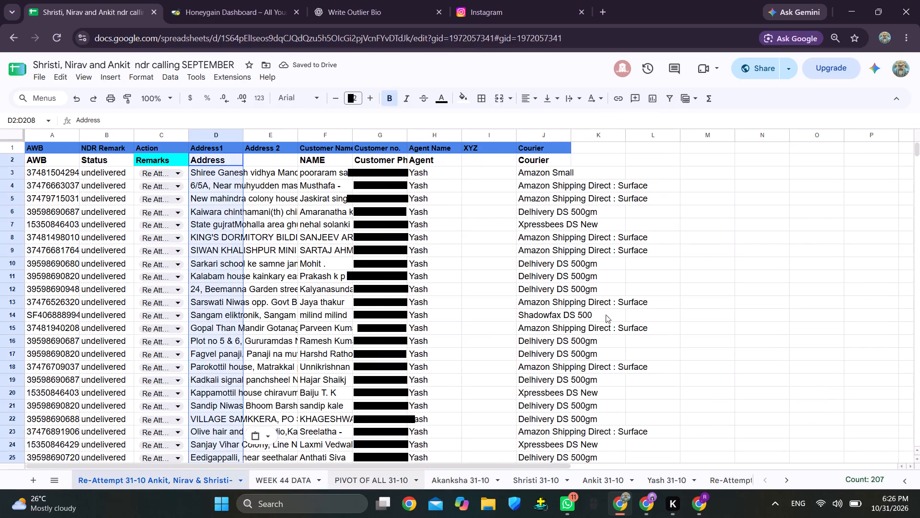
click(820, 135)
key(ctrl+c)
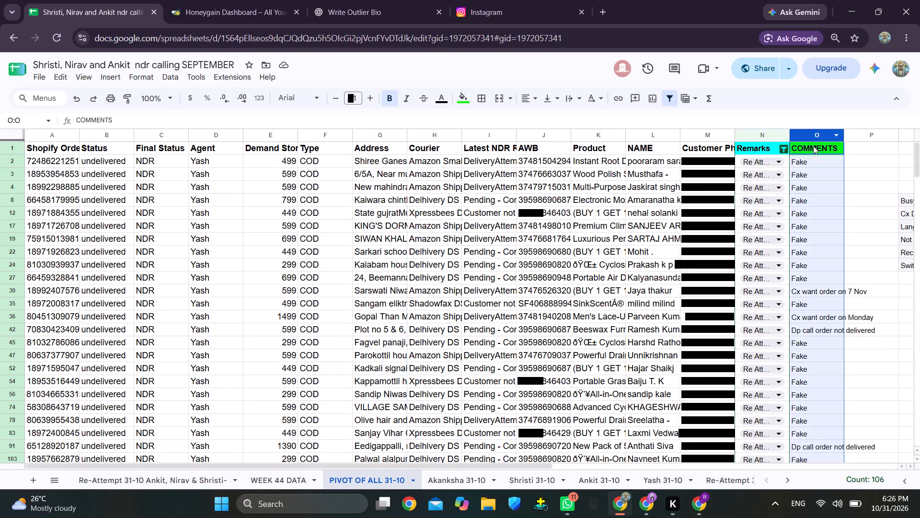
click(163, 483)
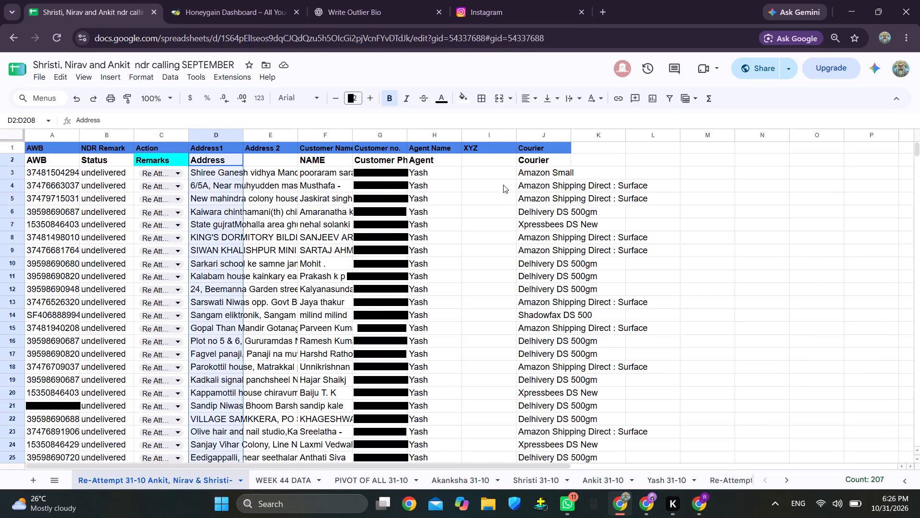
click(503, 161)
key(ctrl+v)
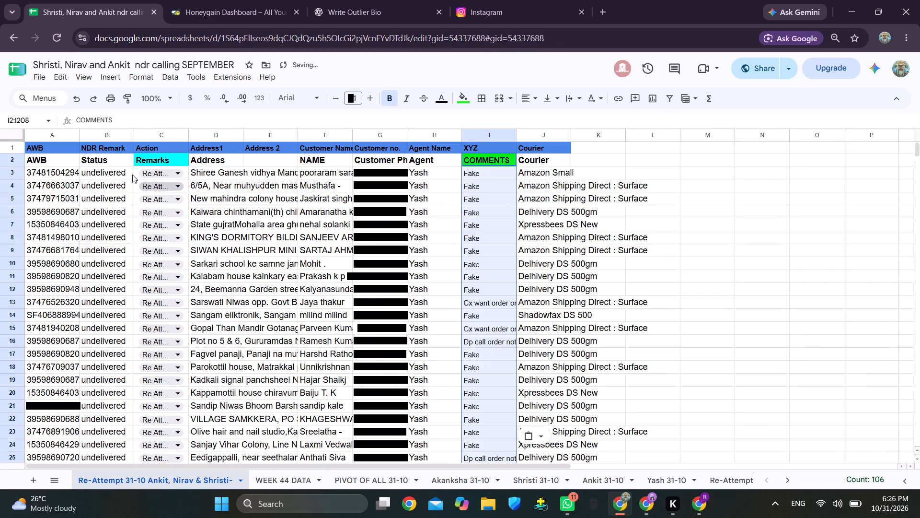
Delete row 2, the duplicate header row pasted into the Re-Attempt 31-10 sheet.
right_click(11, 158)
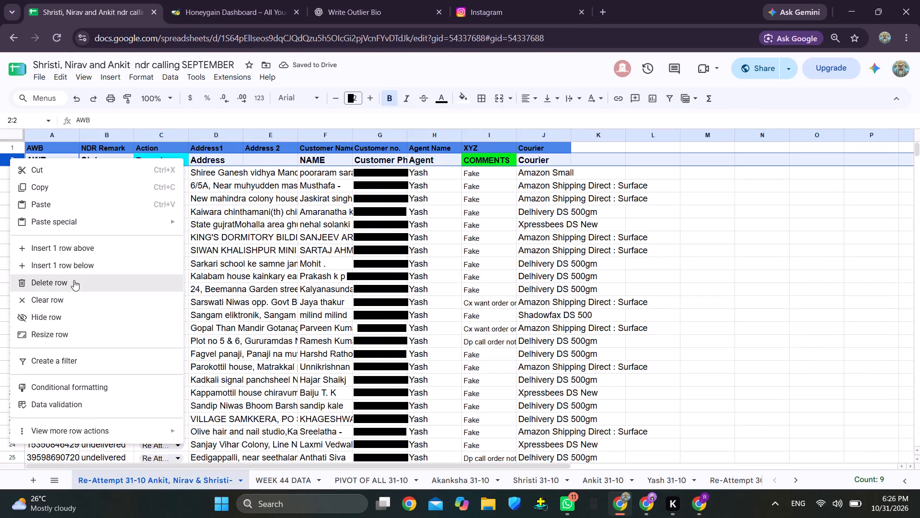
click(75, 280)
Blank the XYZ comments in I37:I51, below the yellow-highlighted comment, by copying the empty cell I52 over them.
scroll(513, 273, down, 6)
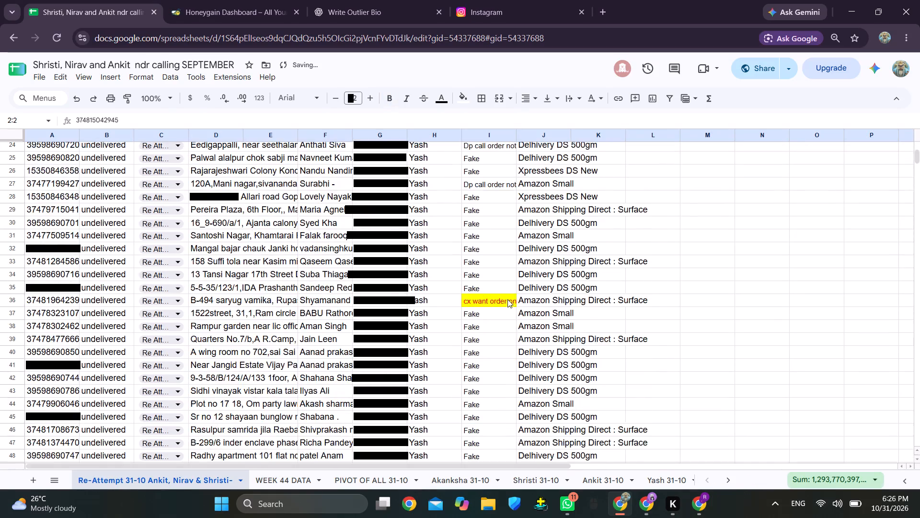
click(488, 449)
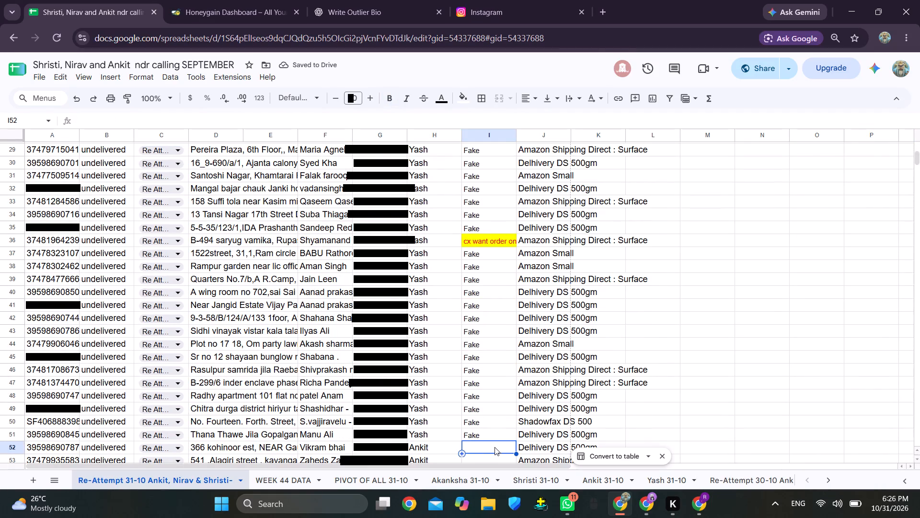
key(ctrl+c)
drag(486, 252, 492, 431)
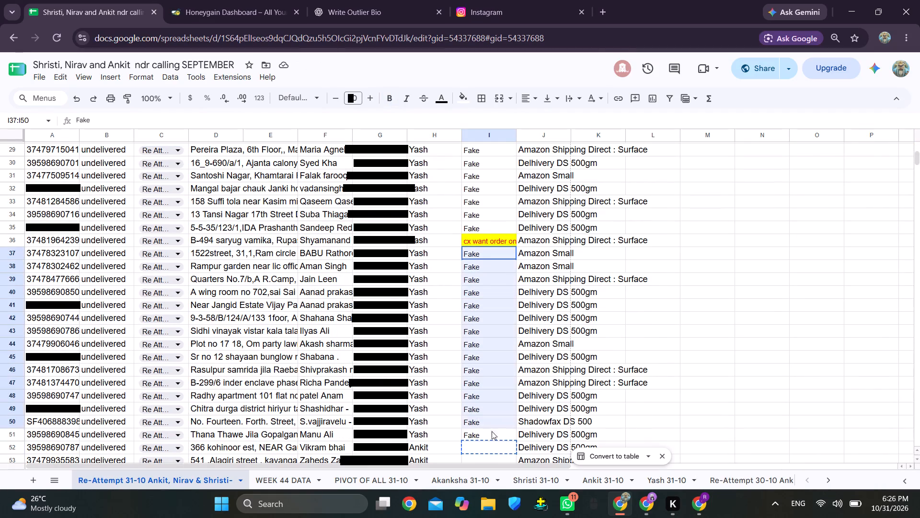
drag(492, 431, 492, 436)
key(ctrl+v)
Blank the XYZ comments in I2:I35, above the yellow-highlighted comment, by pasting the copied empty cell over them.
scroll(506, 323, down, 1)
scroll(506, 323, up, 5)
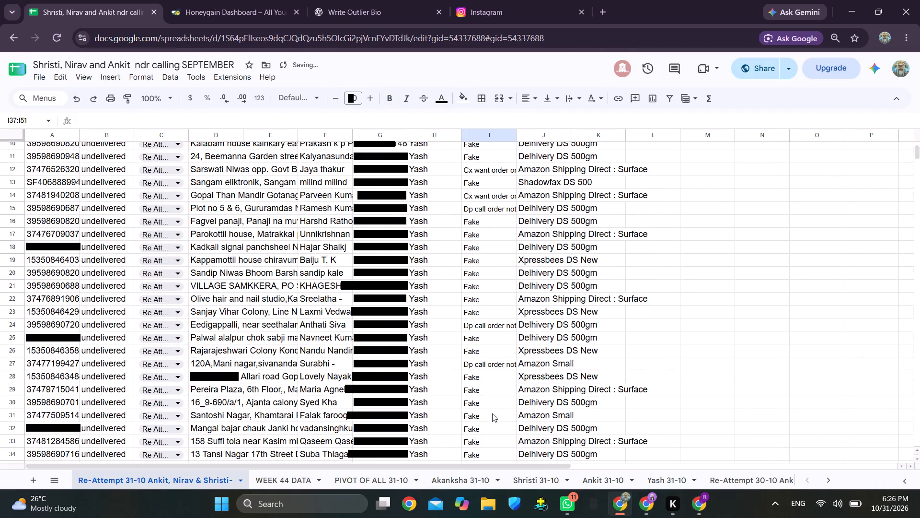
scroll(483, 375, down, 2)
drag(494, 344, 491, 144)
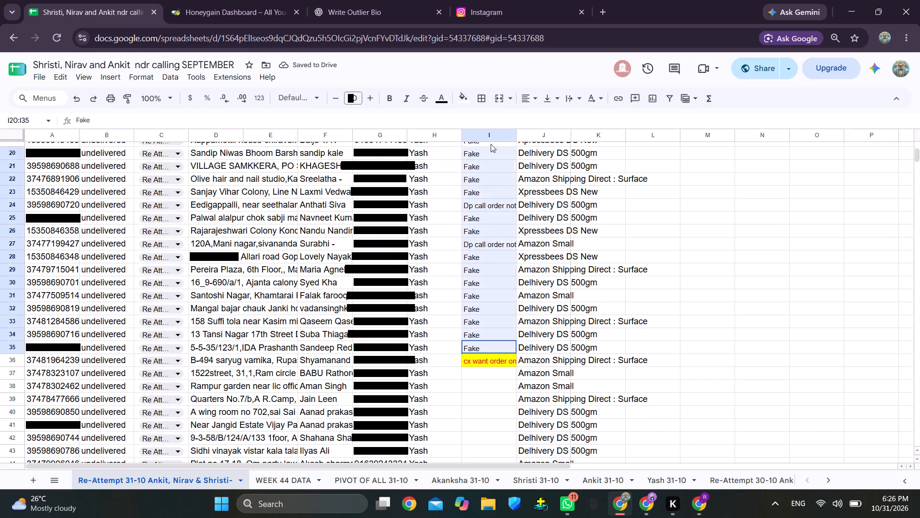
drag(491, 144, 503, 165)
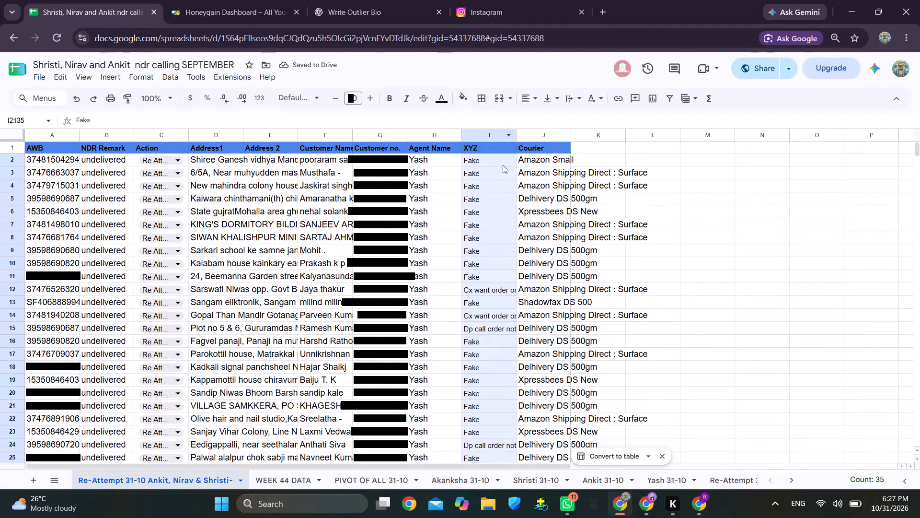
drag(503, 165, 503, 164)
key(ctrl+v)
Blank the XYZ comments in I117:I207, covering the Shristi and Akanksha rows, by pasting the copied empty cell over them.
scroll(541, 235, down, 9)
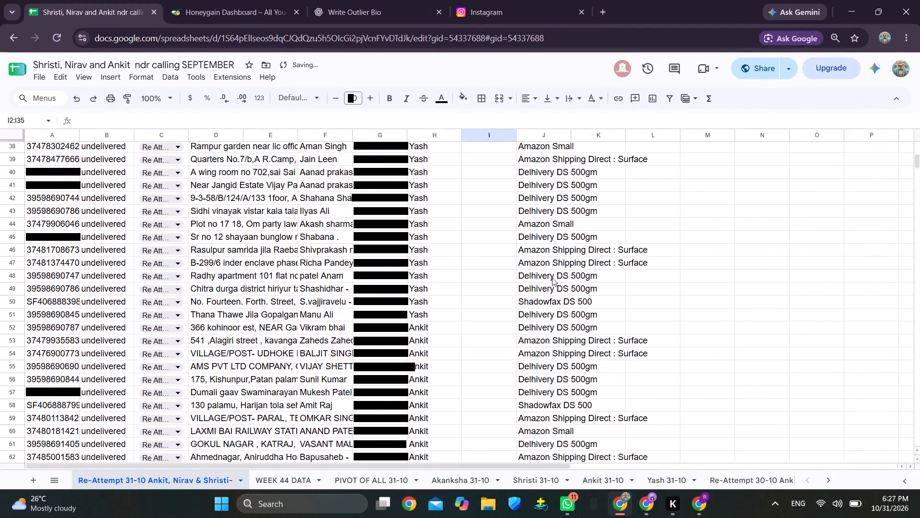
scroll(552, 278, down, 15)
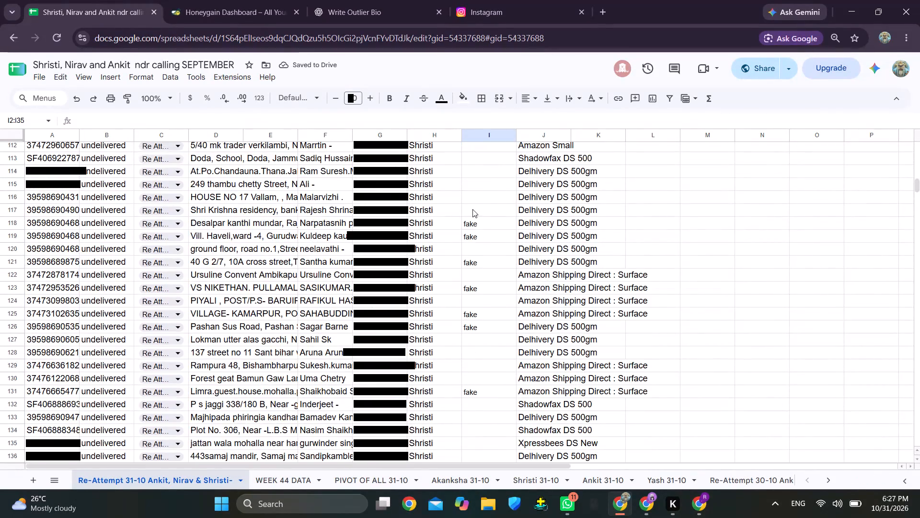
drag(486, 216, 488, 517)
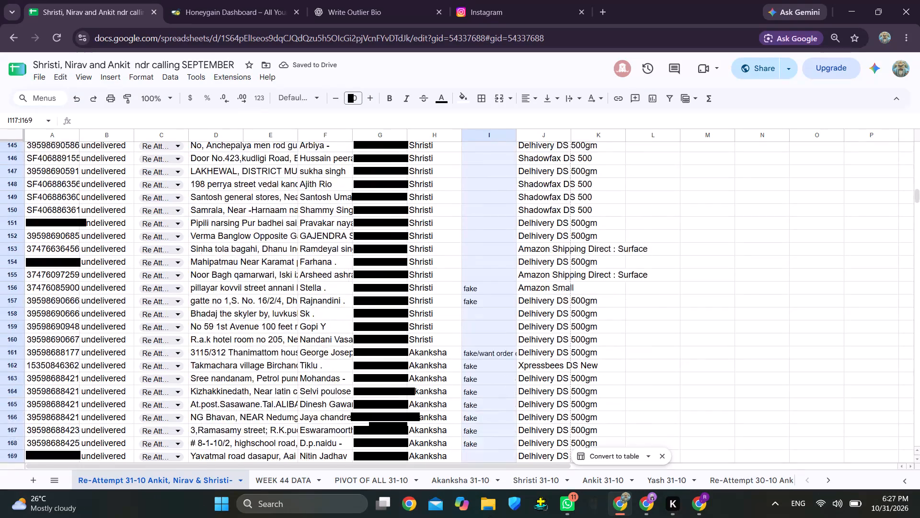
drag(488, 517, 491, 486)
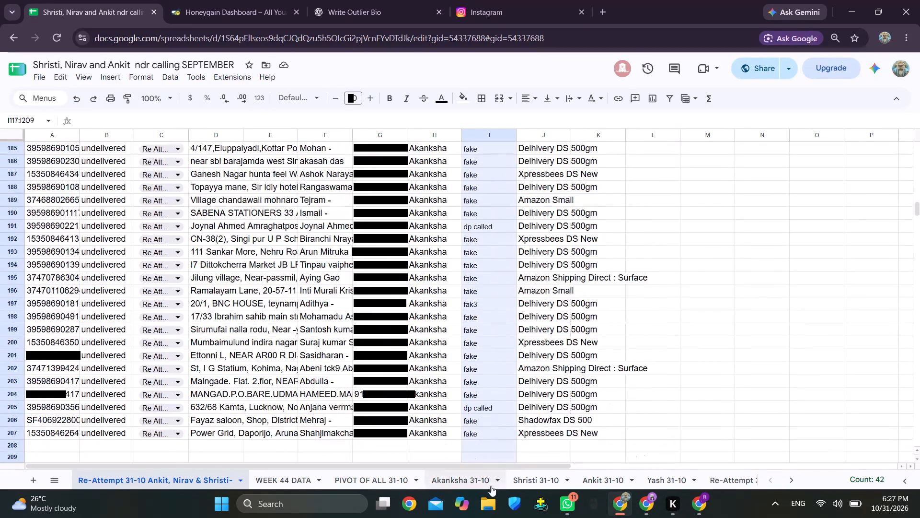
drag(491, 486, 478, 275)
key(ctrl+v)
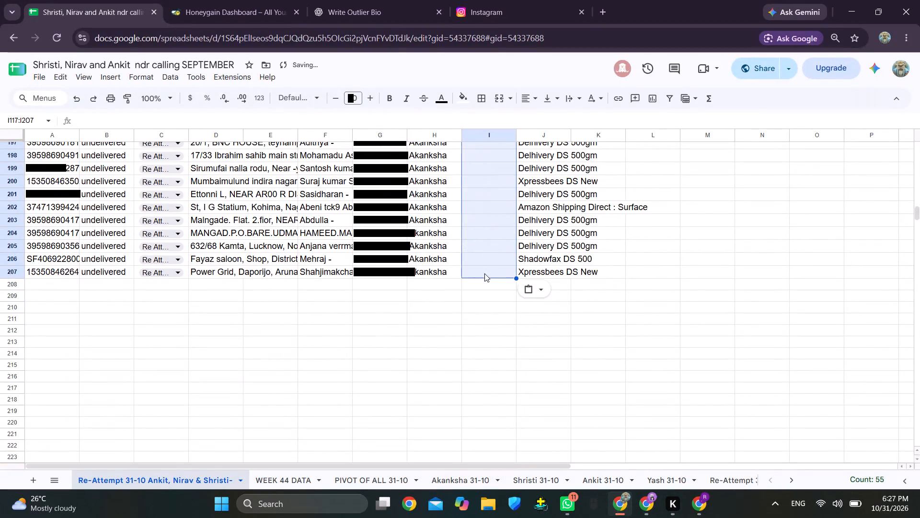
click(458, 343)
scroll(472, 283, up, 13)
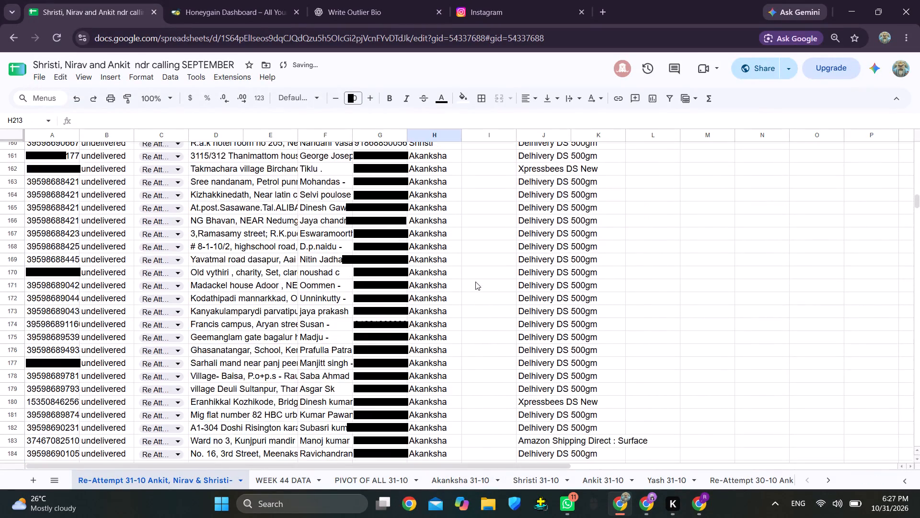
scroll(475, 282, up, 20)
scroll(475, 282, up, 7)
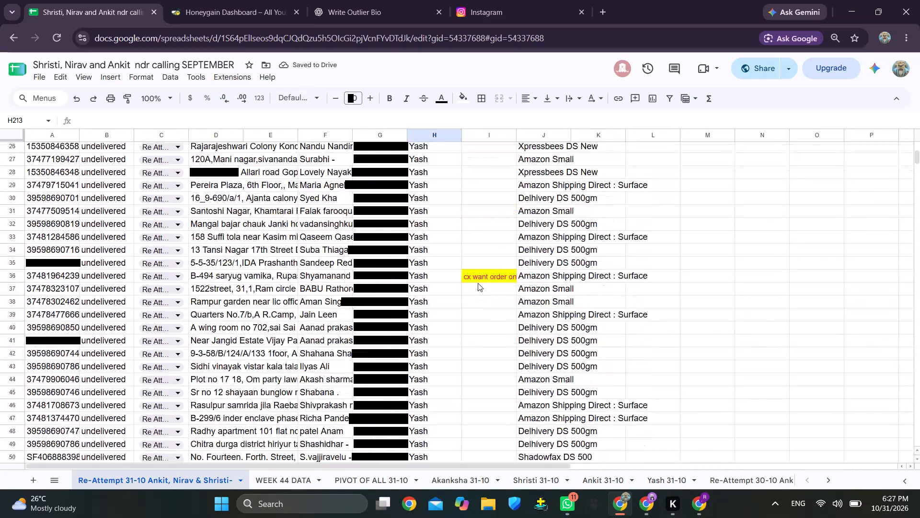
Review the XYZ column of the Re-Attempt 31-10 sheet, including the yellow-highlighted comment in I36, to check the cleared comments.
scroll(478, 283, up, 4)
scroll(478, 283, down, 1)
scroll(478, 283, up, 13)
click(785, 158)
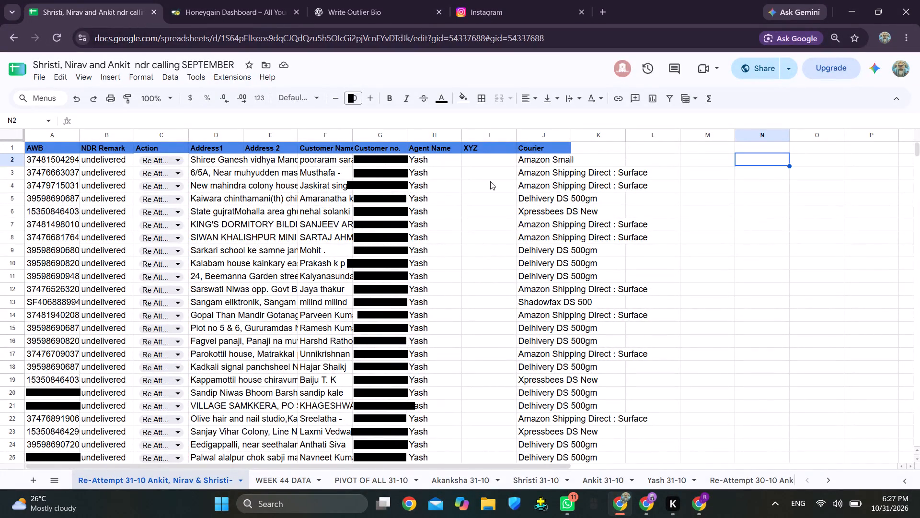
scroll(477, 299, down, 6)
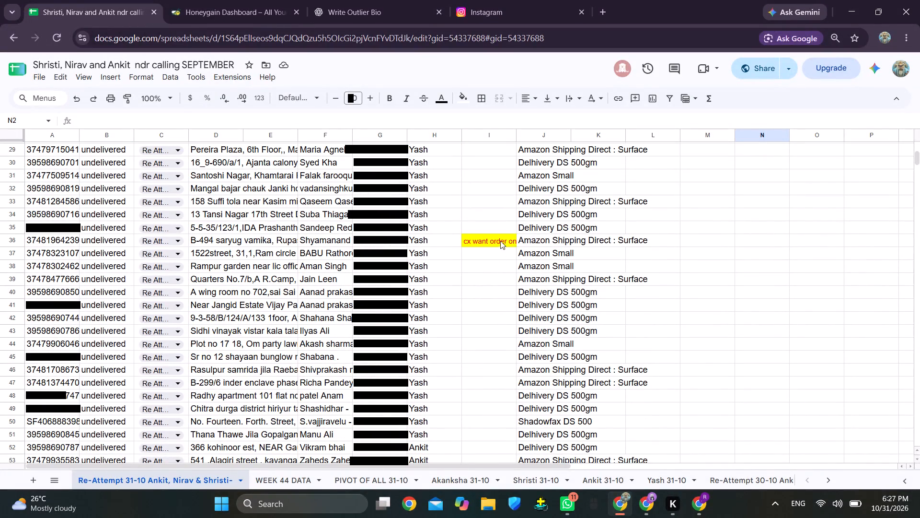
click(501, 240)
click(818, 250)
scroll(809, 253, up, 12)
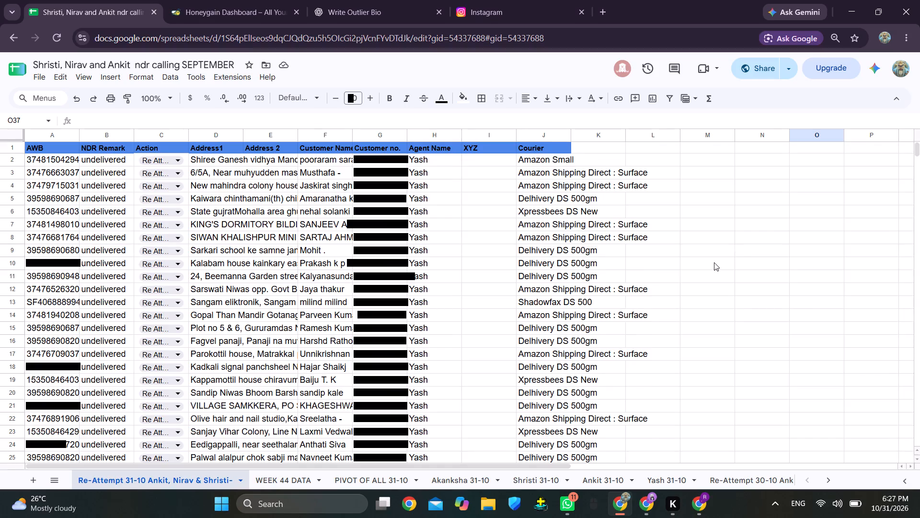
scroll(714, 262, up, 2)
scroll(714, 263, down, 1)
scroll(714, 263, up, 1)
scroll(714, 263, down, 1)
scroll(714, 263, up, 2)
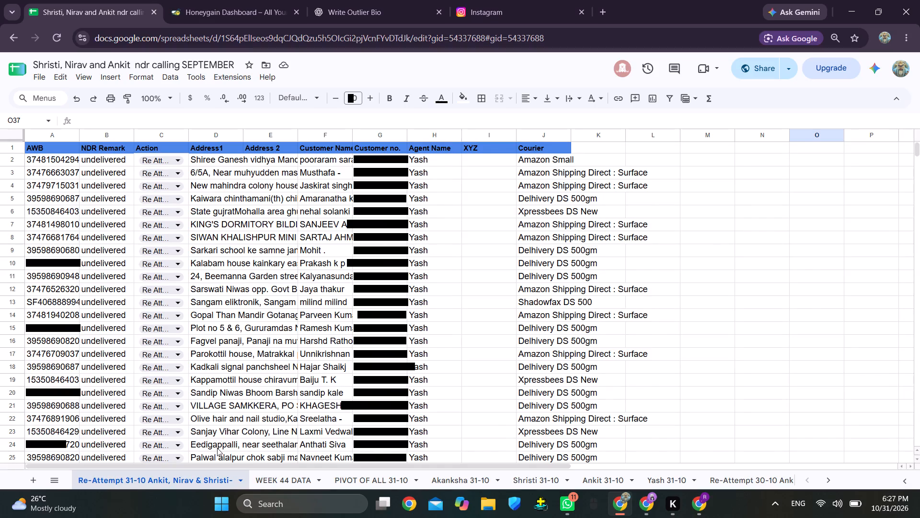